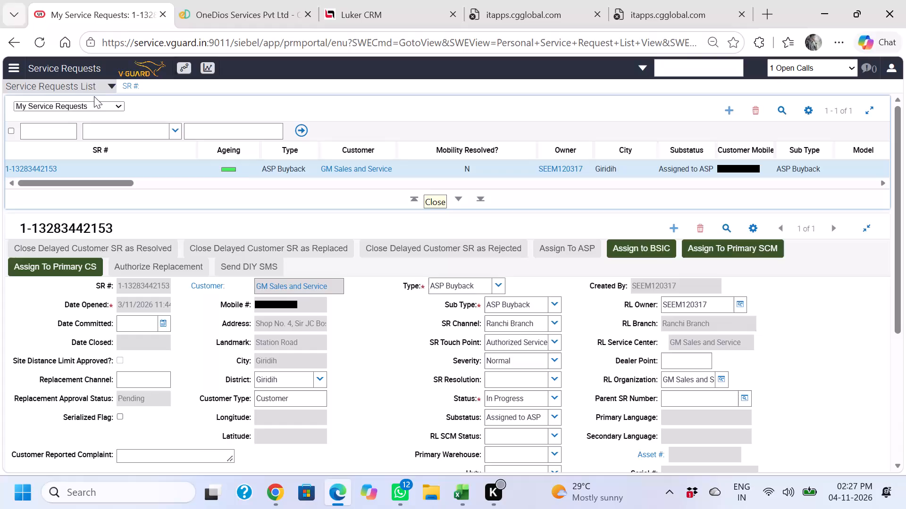
Show My Team's Service Requests in the service requests list.
left_click(16, 74)
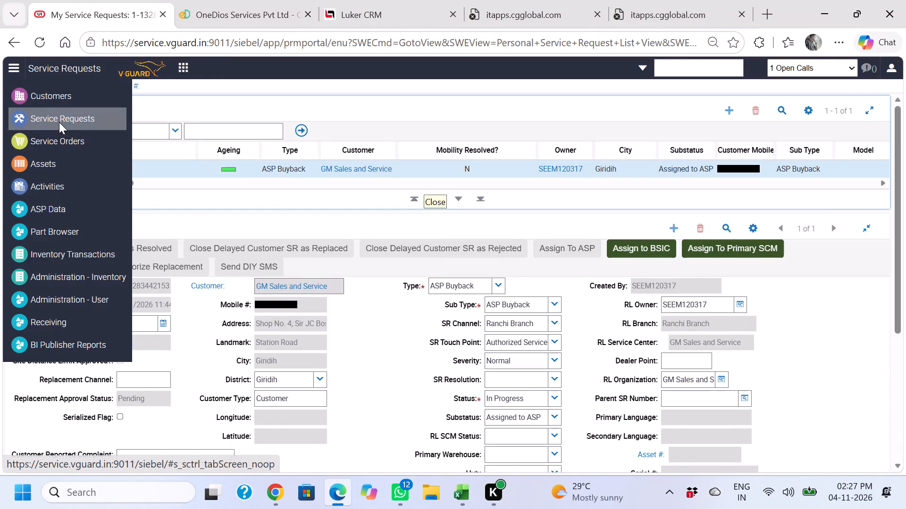
left_click(59, 122)
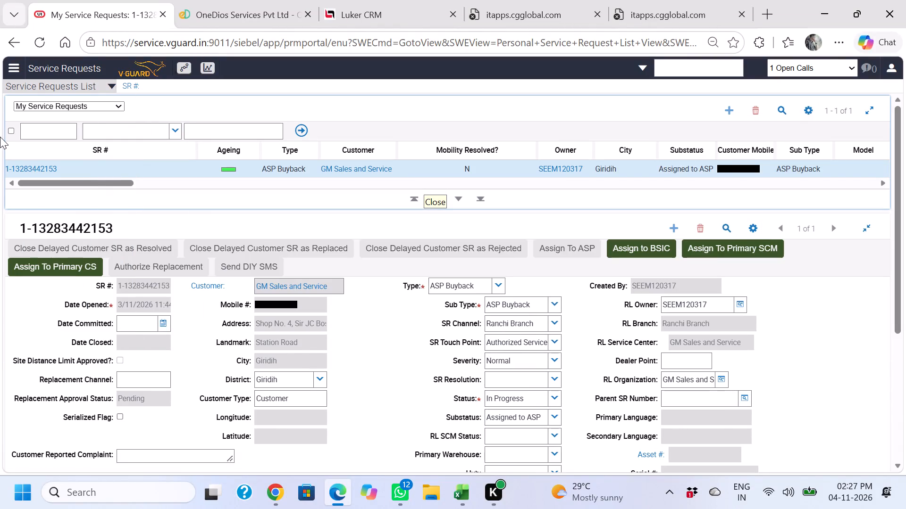
left_click(47, 102)
left_click_drag(52, 130, 52, 139)
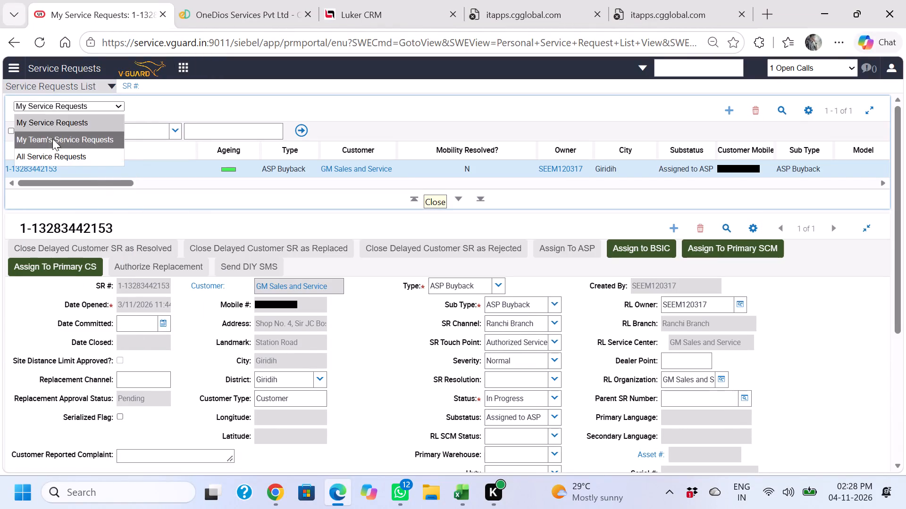
left_click_drag(52, 139, 53, 145)
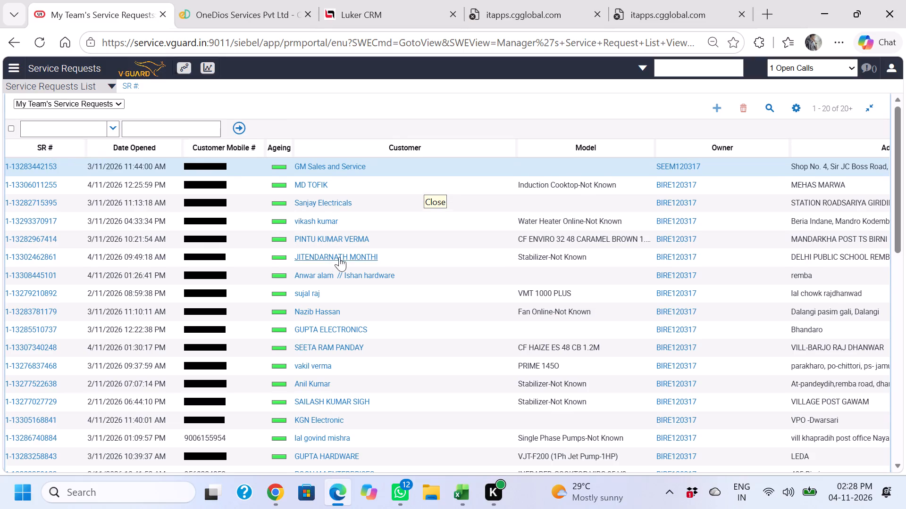
scroll(339, 257, "down", 1)
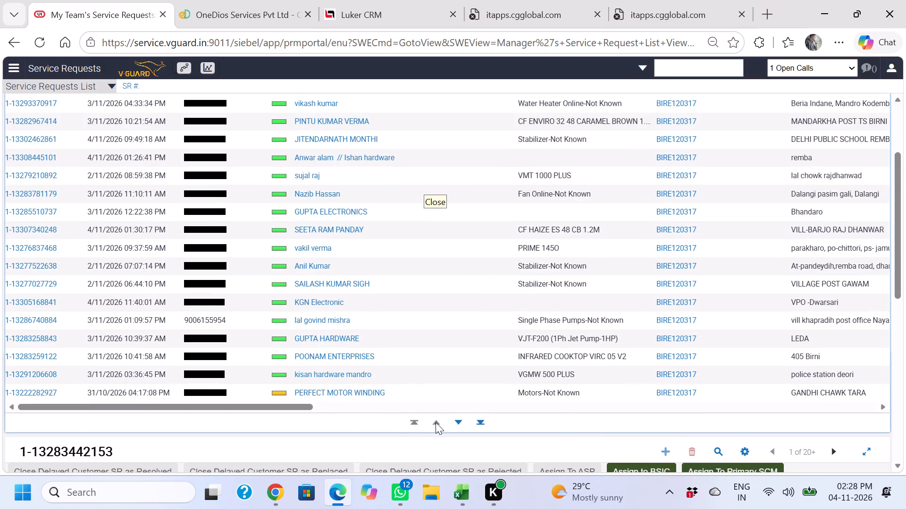
left_click(452, 421)
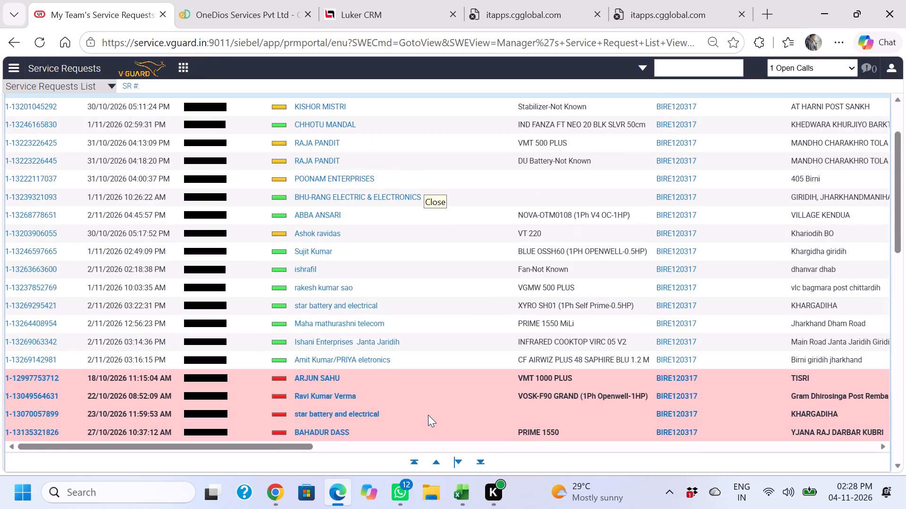
scroll(427, 414, "up", 1)
left_click(41, 278)
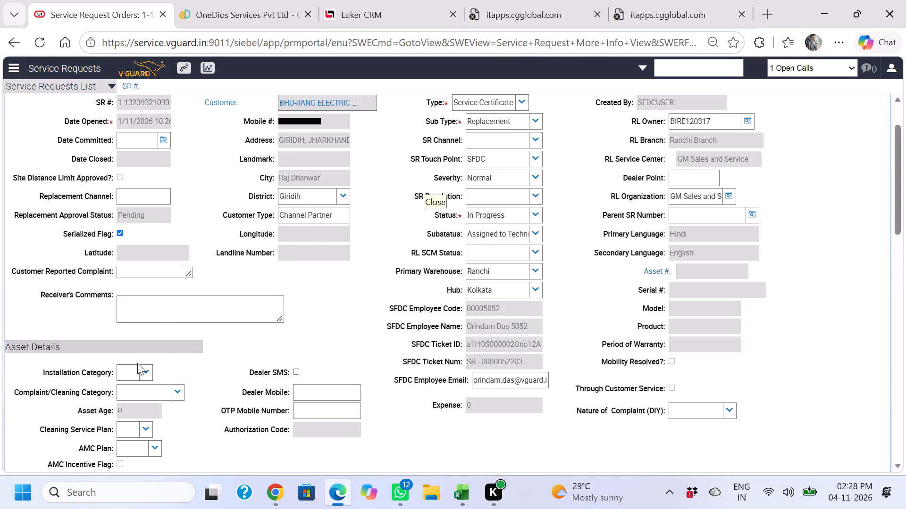
Create an order of type Service Certificate in the service request's Orders section.
scroll(75, 369, "down", 2)
scroll(24, 401, "down", 1)
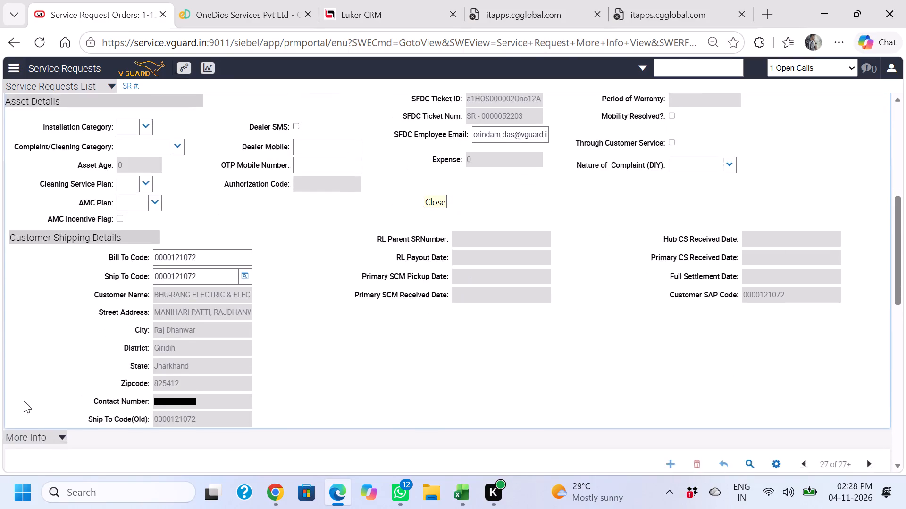
left_click(58, 334)
left_click(39, 455)
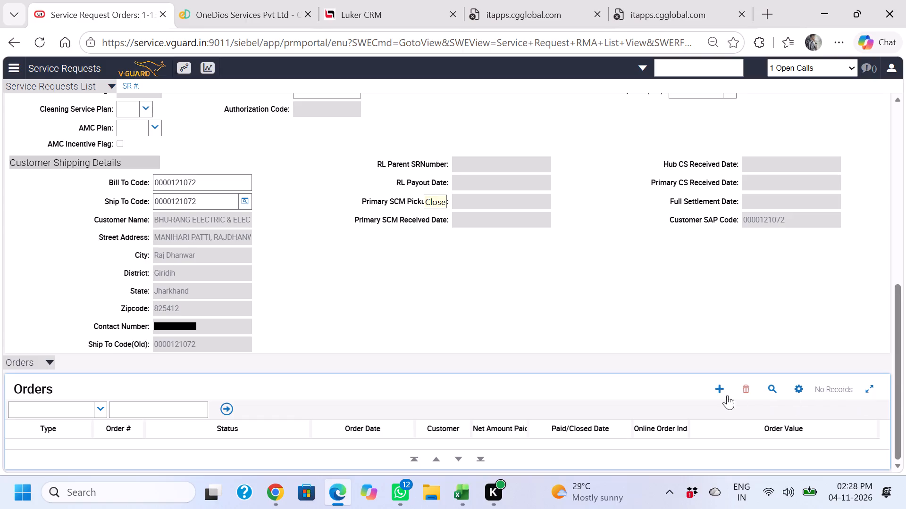
left_click(723, 393)
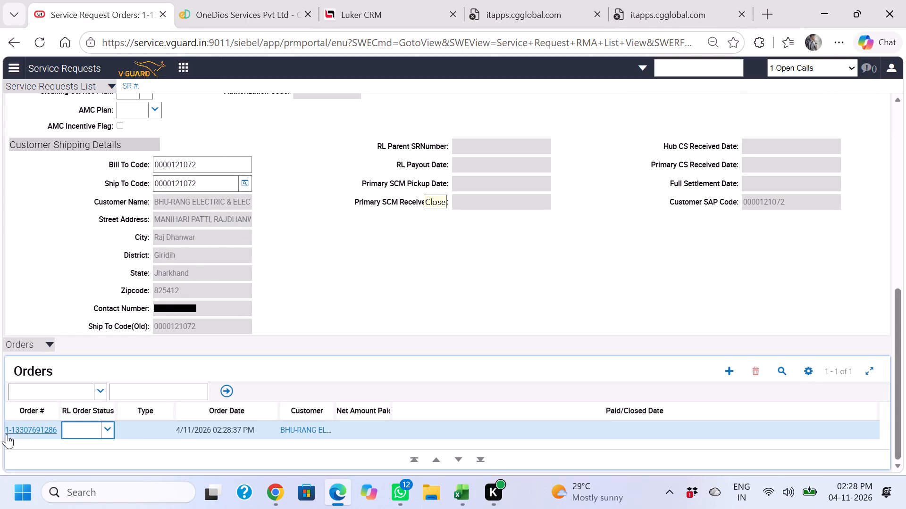
left_click(153, 428)
left_click(173, 428)
left_click(160, 428)
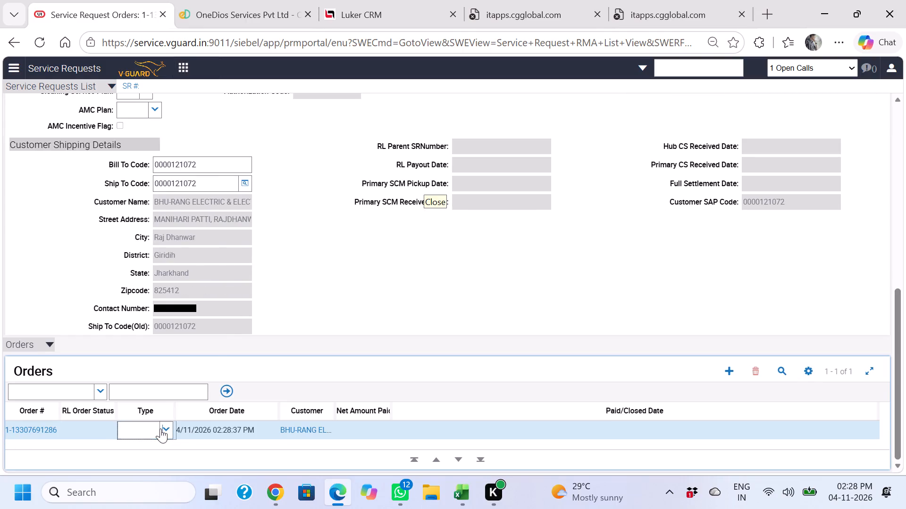
left_click(145, 374)
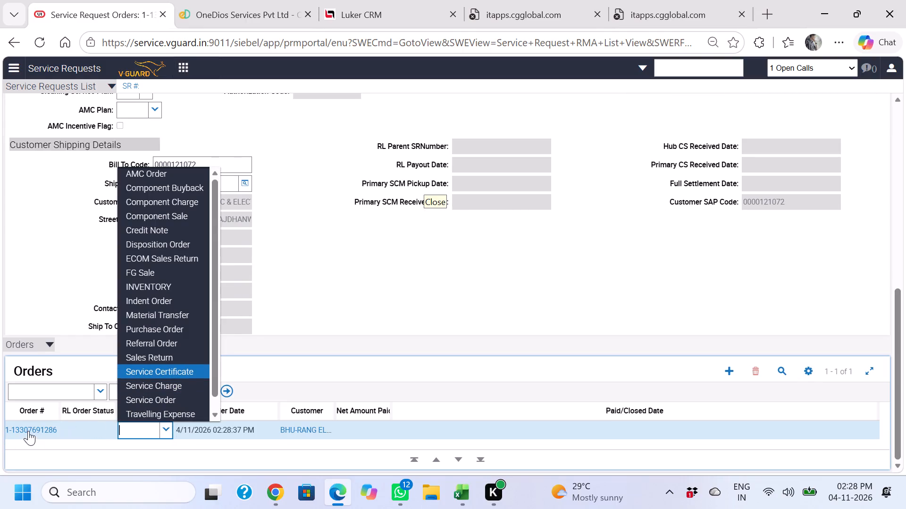
left_click(28, 431)
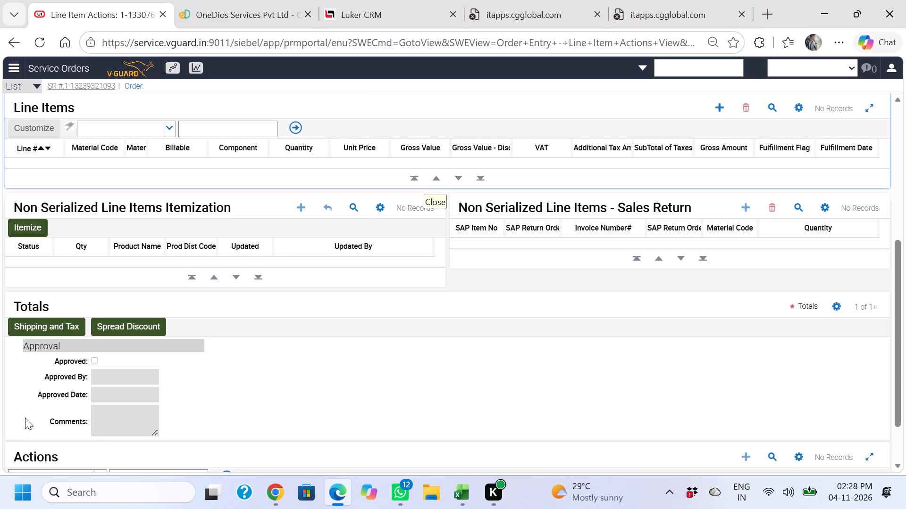
left_click(722, 111)
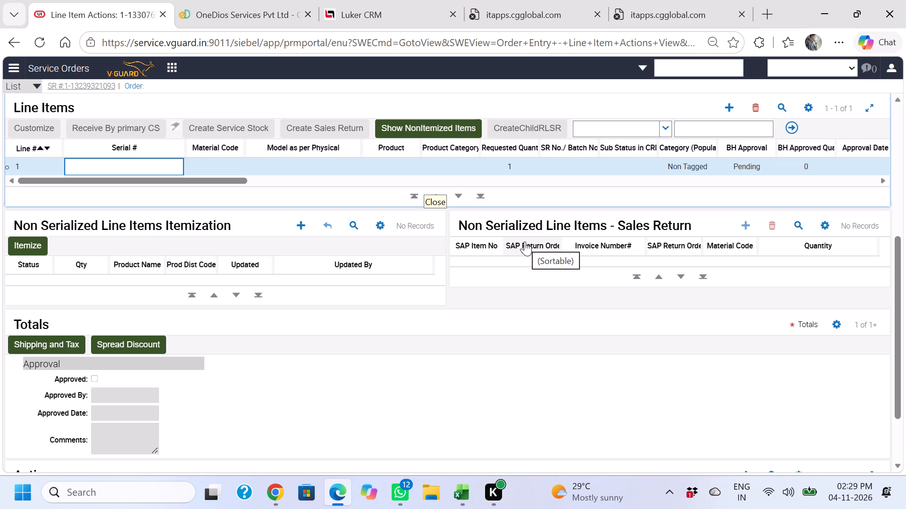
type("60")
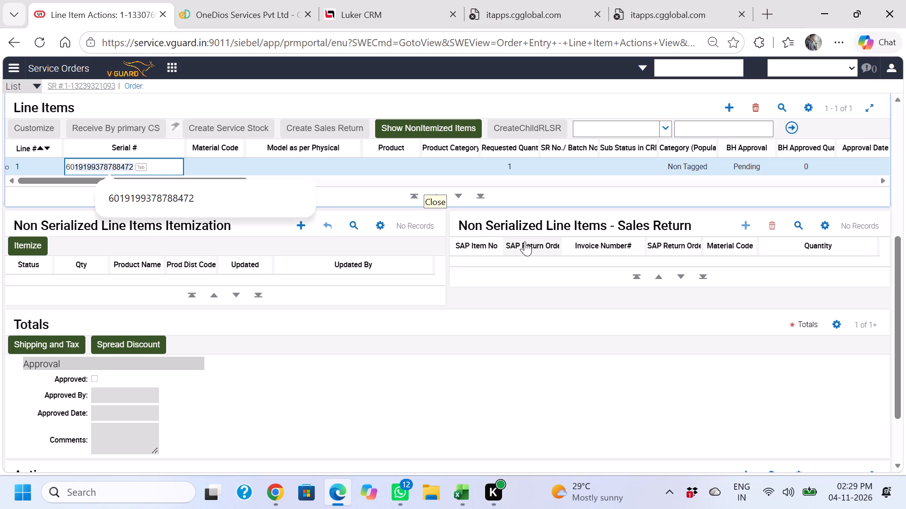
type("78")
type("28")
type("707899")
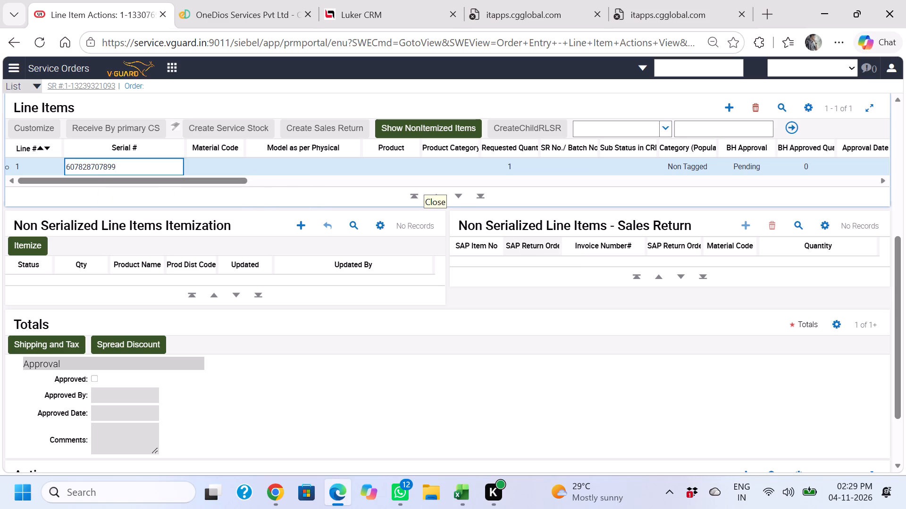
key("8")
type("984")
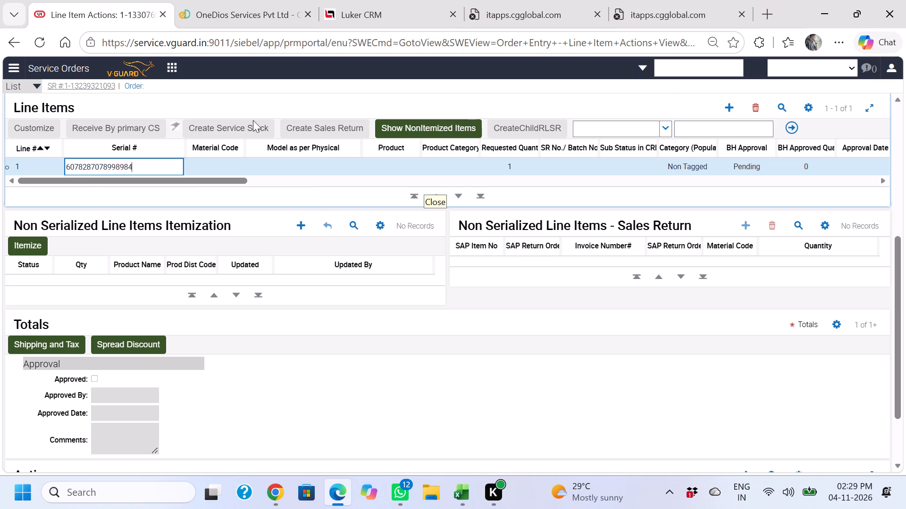
left_click(254, 111)
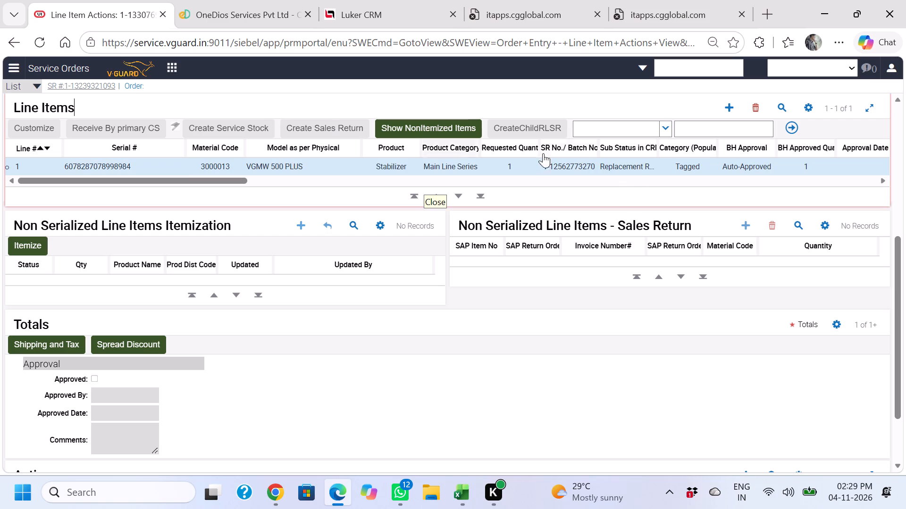
scroll(736, 137, "up", 1)
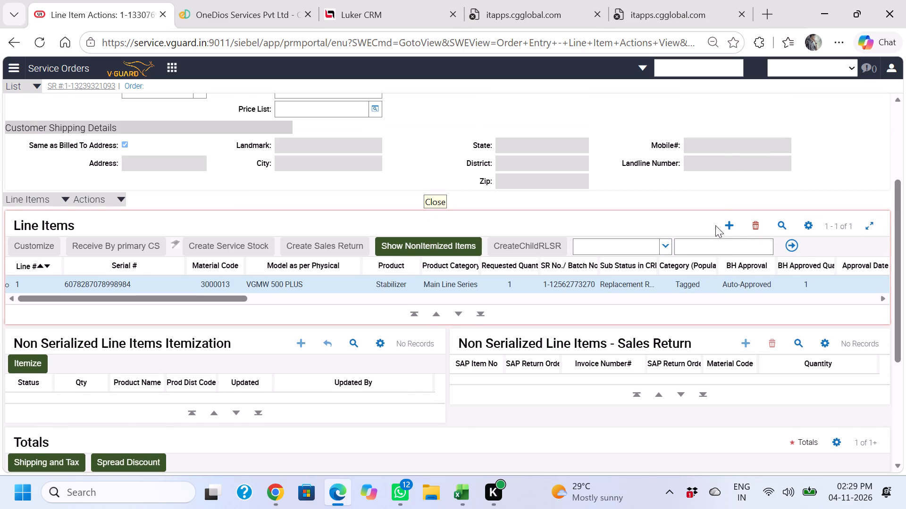
left_click(720, 228)
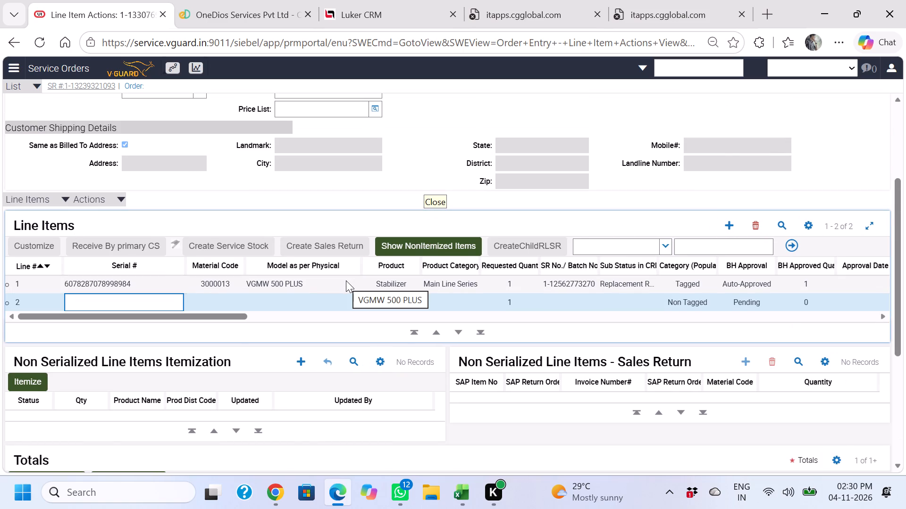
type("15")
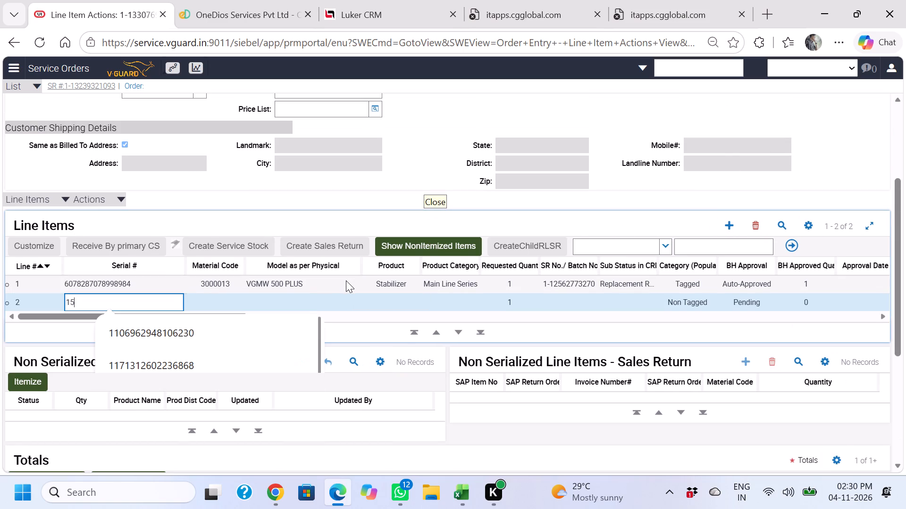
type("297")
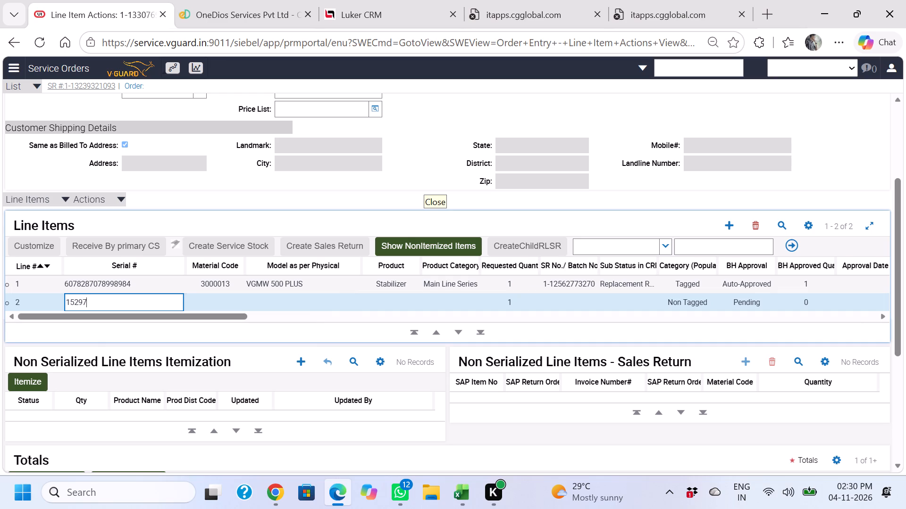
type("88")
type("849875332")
left_click(707, 225)
left_click(729, 229)
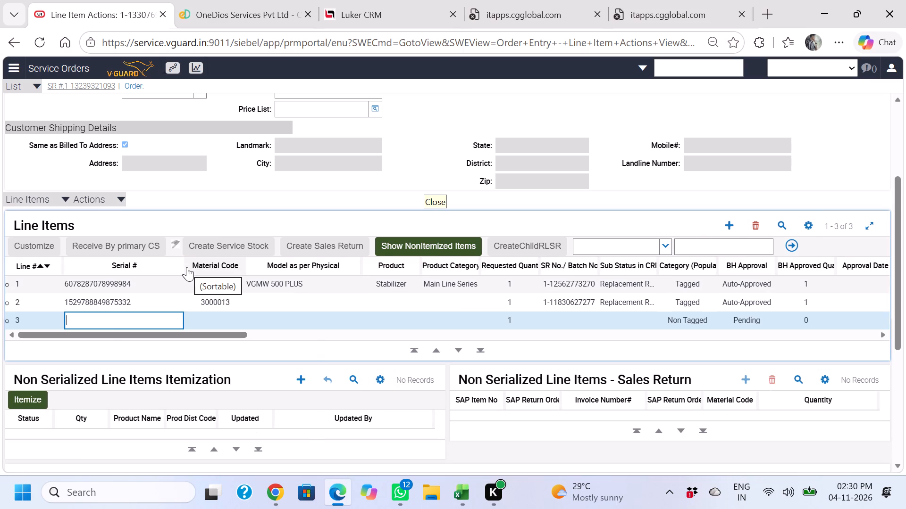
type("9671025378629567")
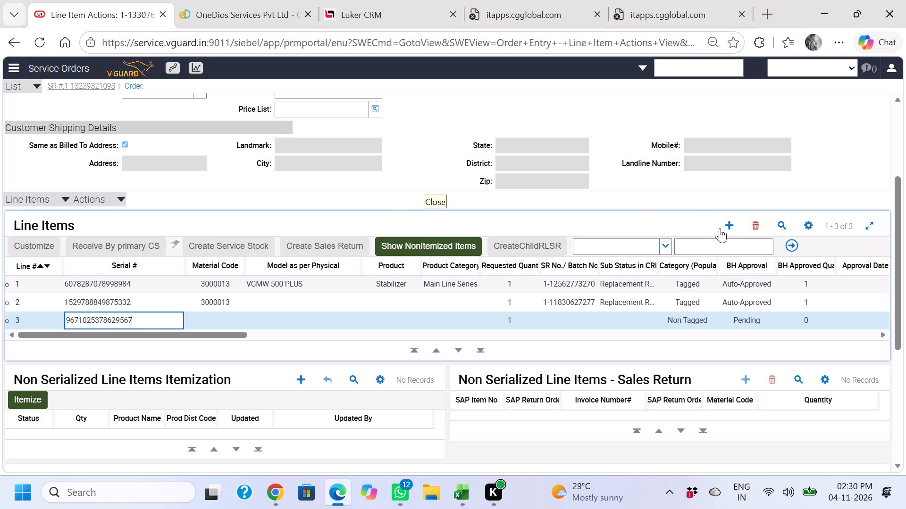
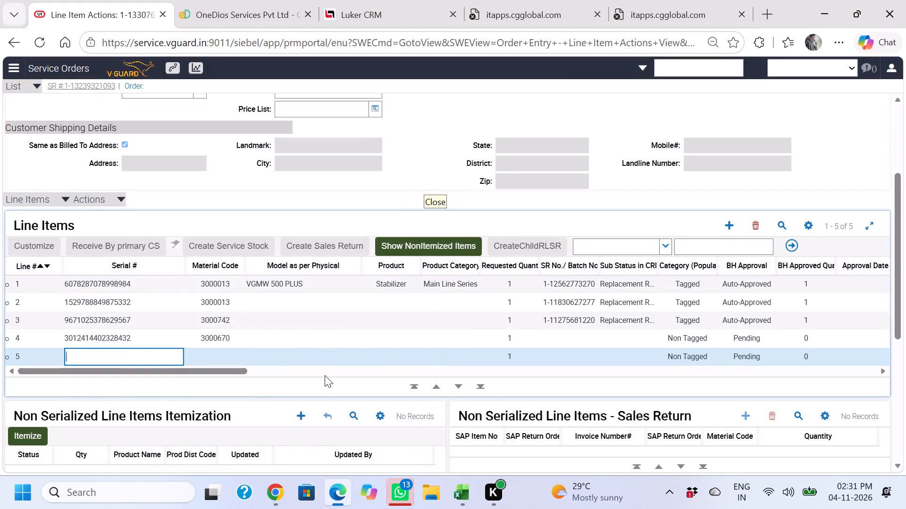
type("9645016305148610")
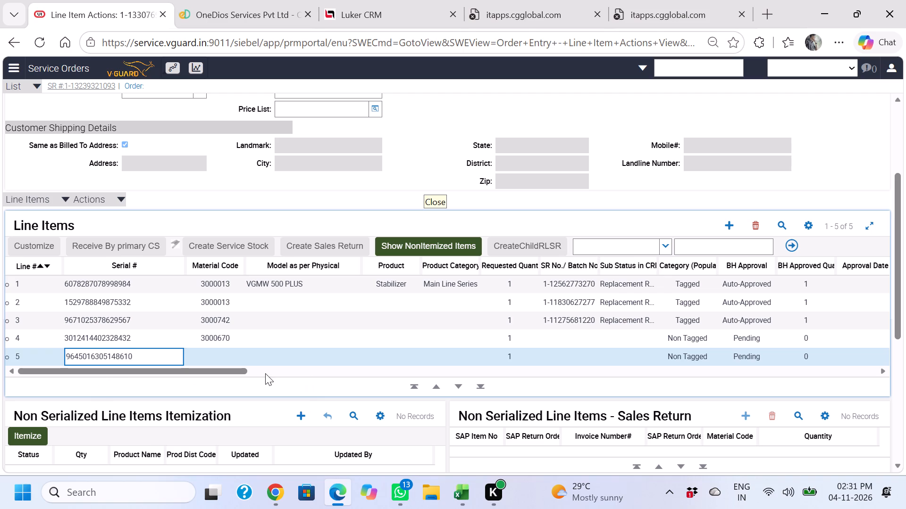
left_click(285, 353)
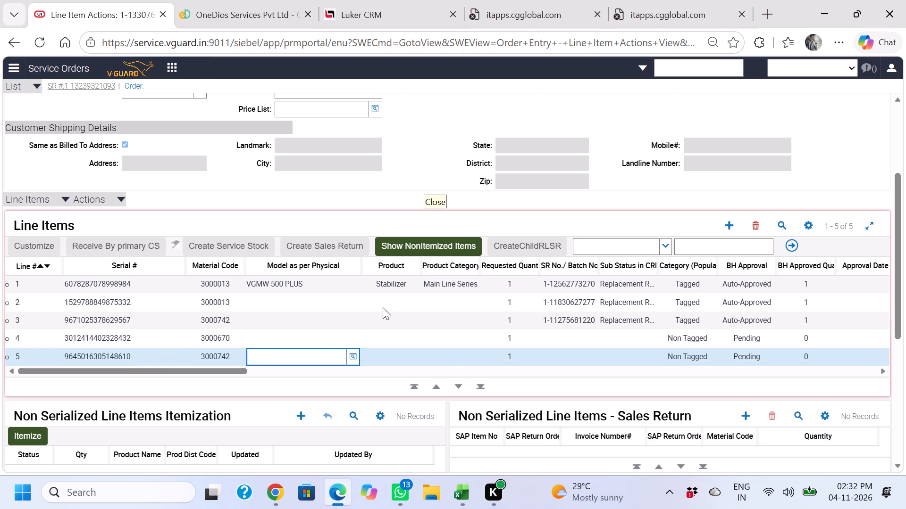
left_click_drag(205, 372, 352, 381)
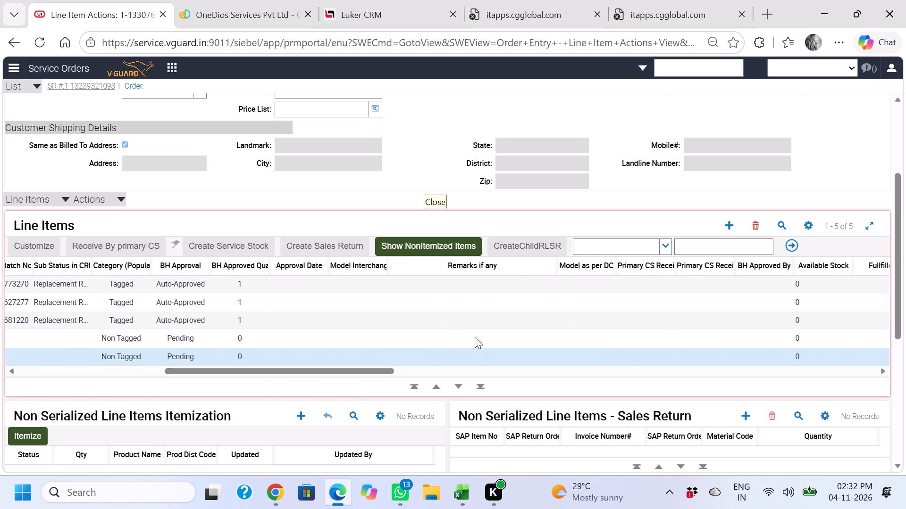
Enter the remark STOCK PIC DAMAGE for the fourth line item of the order.
left_click(465, 336)
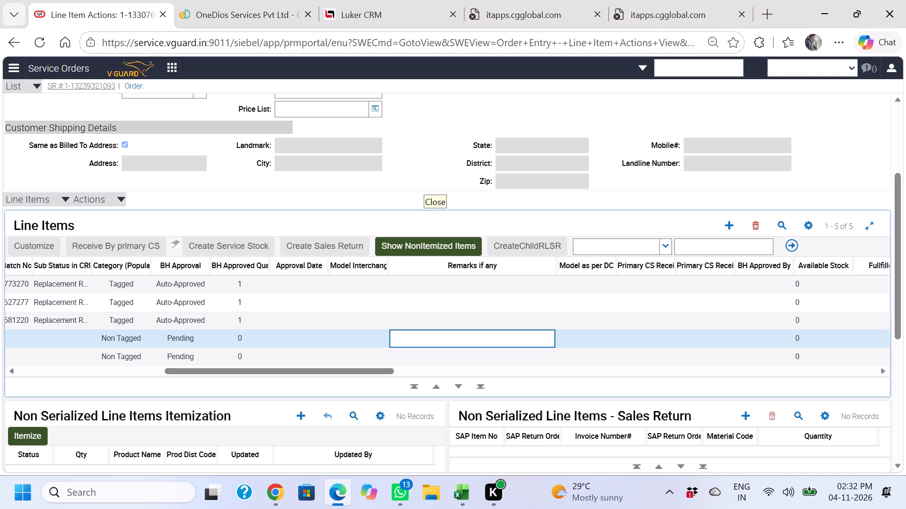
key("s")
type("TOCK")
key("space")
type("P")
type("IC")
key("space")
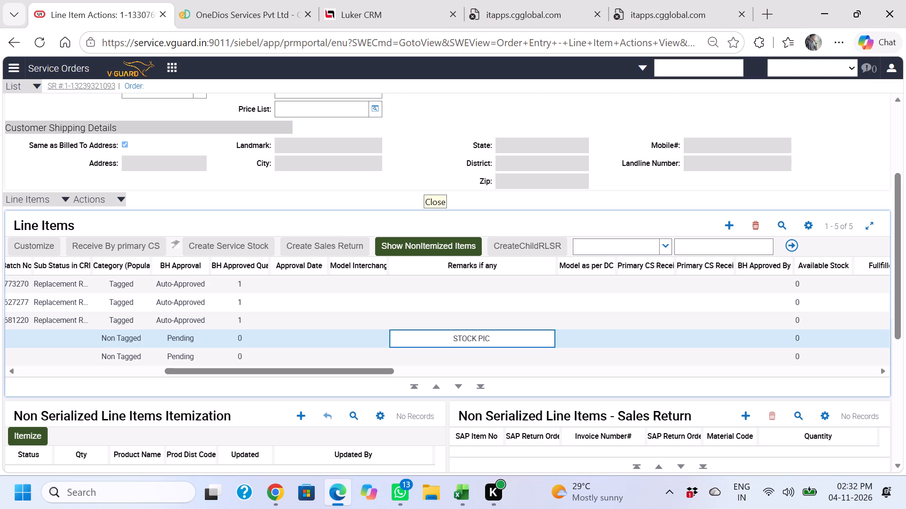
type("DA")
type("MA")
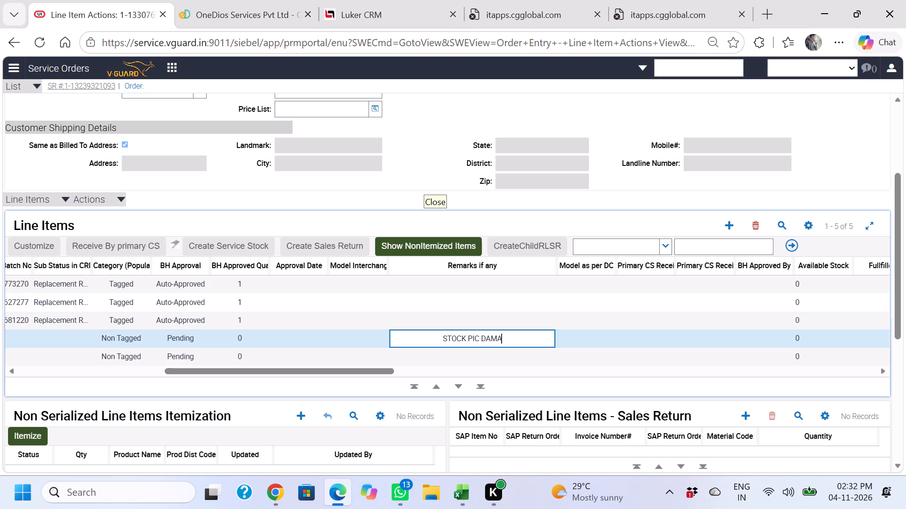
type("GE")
scroll(430, 338, "up", 1)
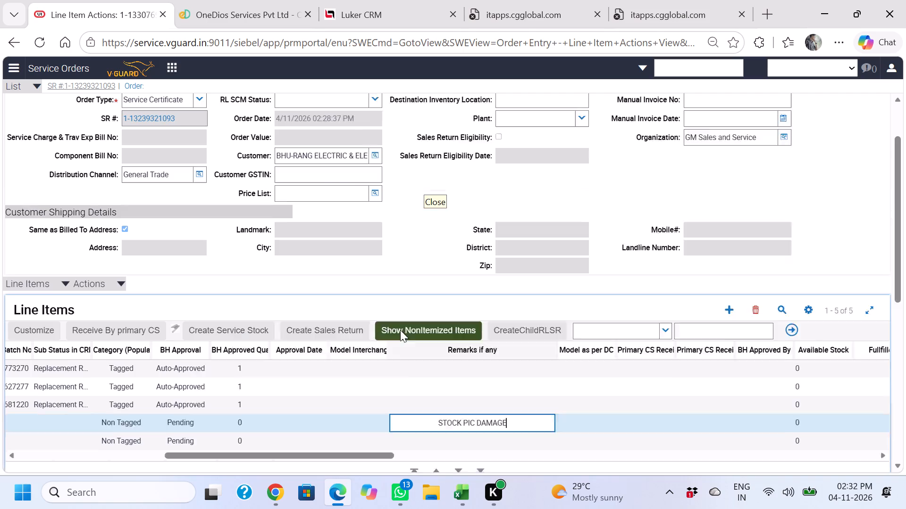
scroll(444, 415, "down", 2)
left_click(462, 240)
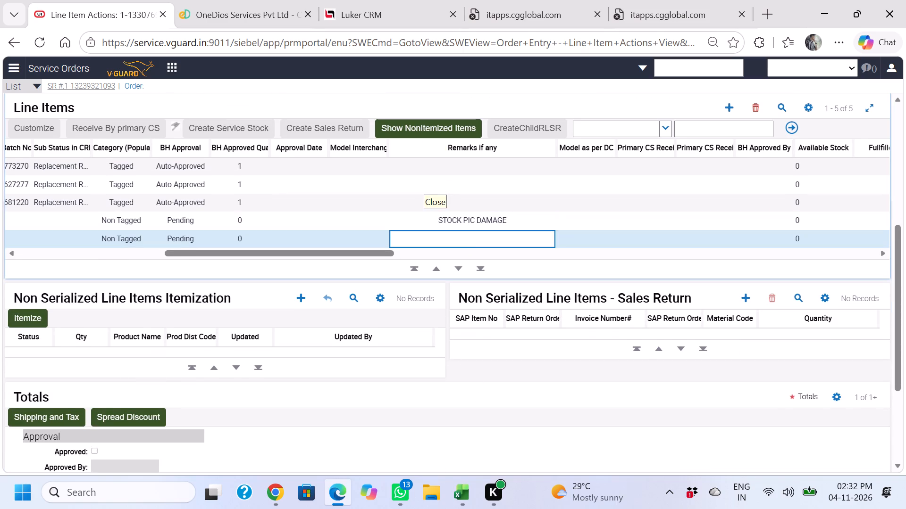
Insert the word BODY before DAMAGE in the fourth line item's remark, making it STOCK PIC BODY DAMAGE.
left_click(478, 218)
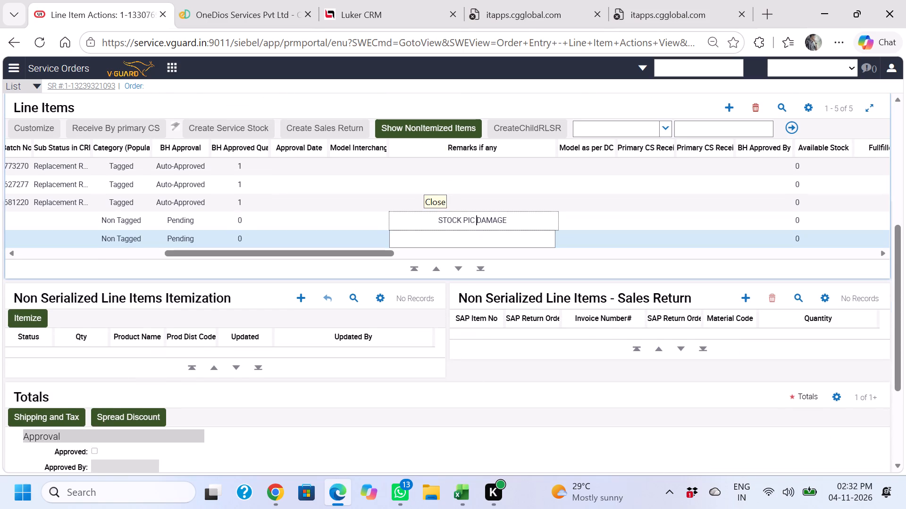
key("Left")
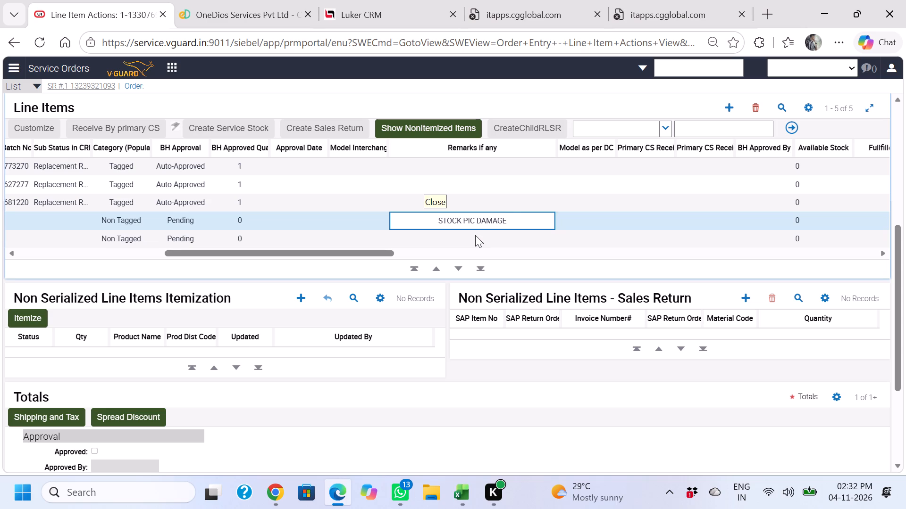
key("Left")
key("Left")
key("Left")
key("Left")
key("Left")
key("Left")
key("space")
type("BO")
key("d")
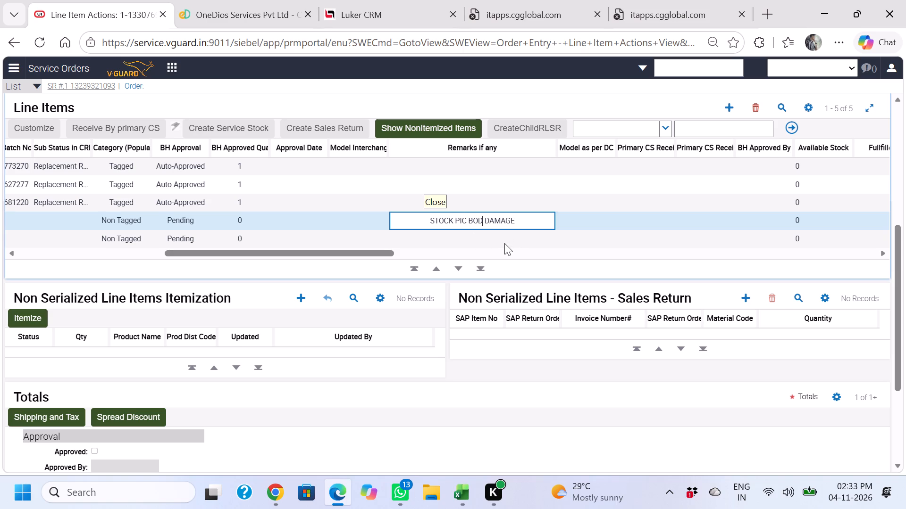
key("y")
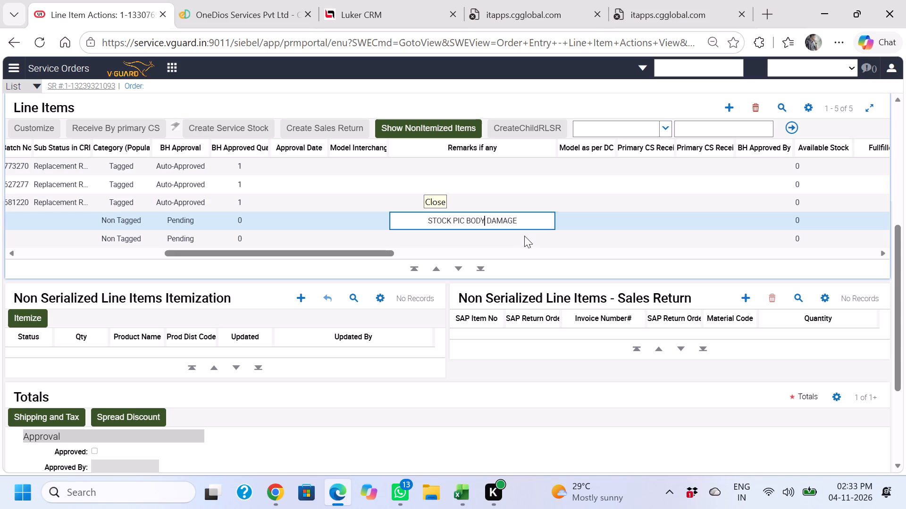
Copy the fourth line item's remark STOCK PIC BODY DAMAGE into the fifth line item's remarks.
left_click_drag(524, 222, 425, 222)
right_click(445, 217)
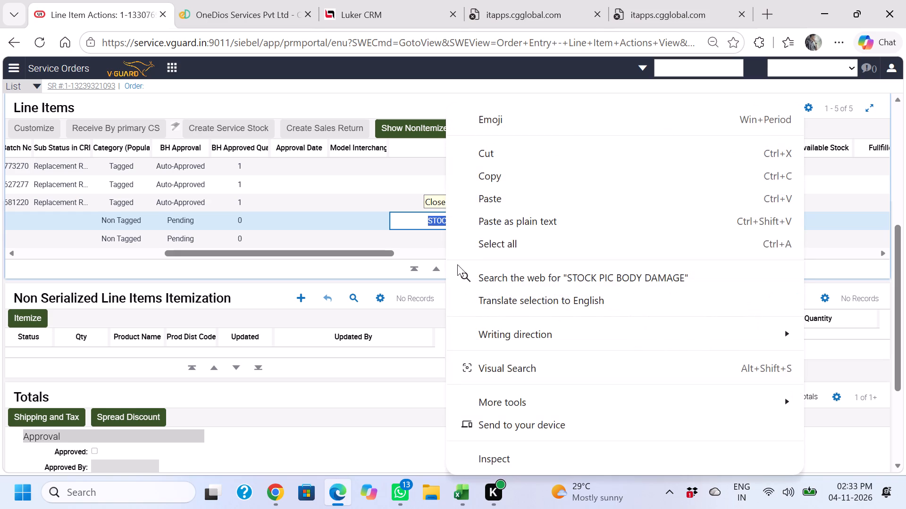
left_click(490, 170)
left_click(458, 241)
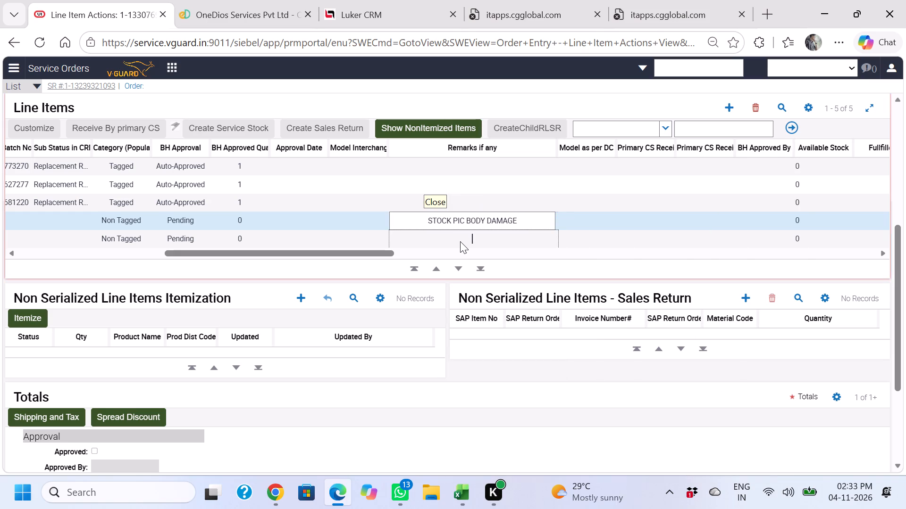
left_click(470, 238)
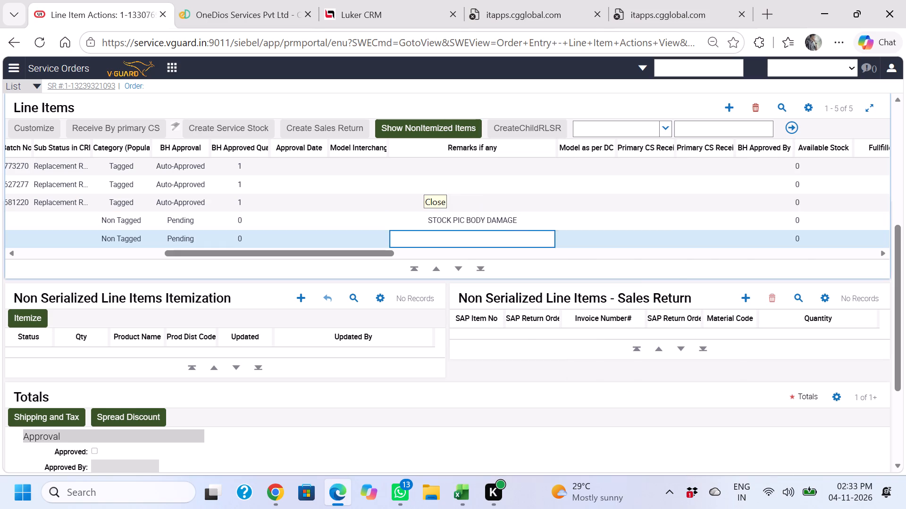
right_click(470, 238)
left_click(488, 251)
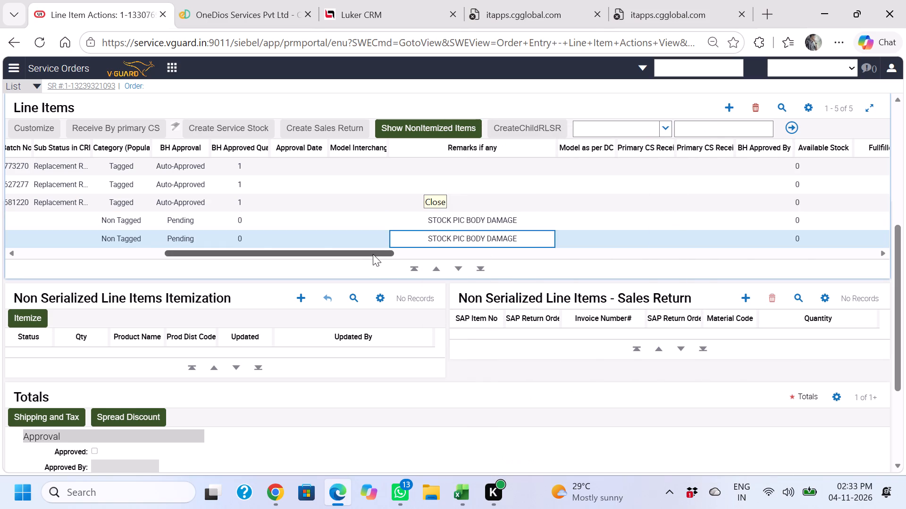
left_click_drag(373, 254, 0, 357)
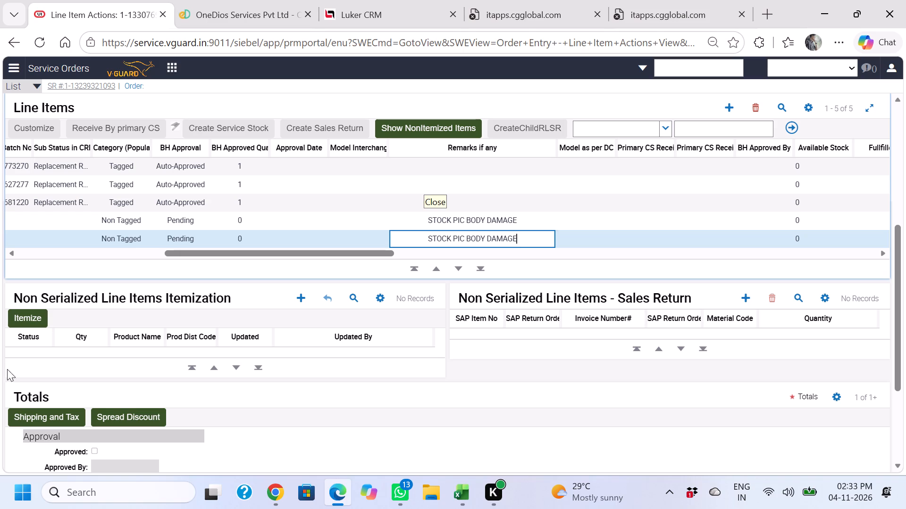
Reopen the Service Certificate order from its service request and submit it for BH approval.
scroll(264, 337, "up", 4)
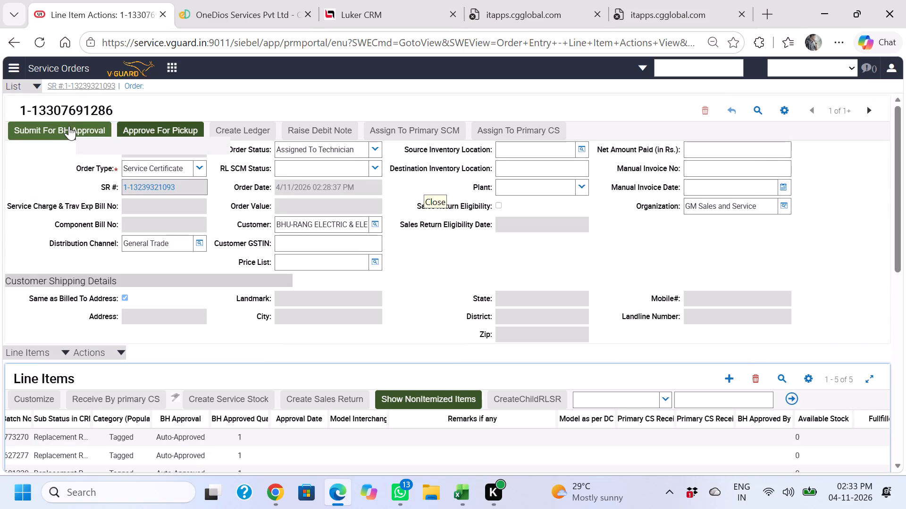
left_click(85, 83)
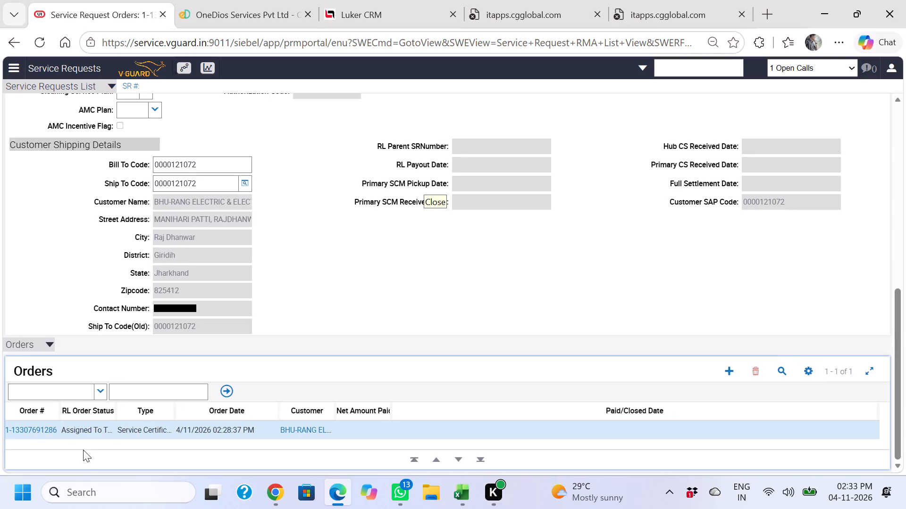
left_click(30, 428)
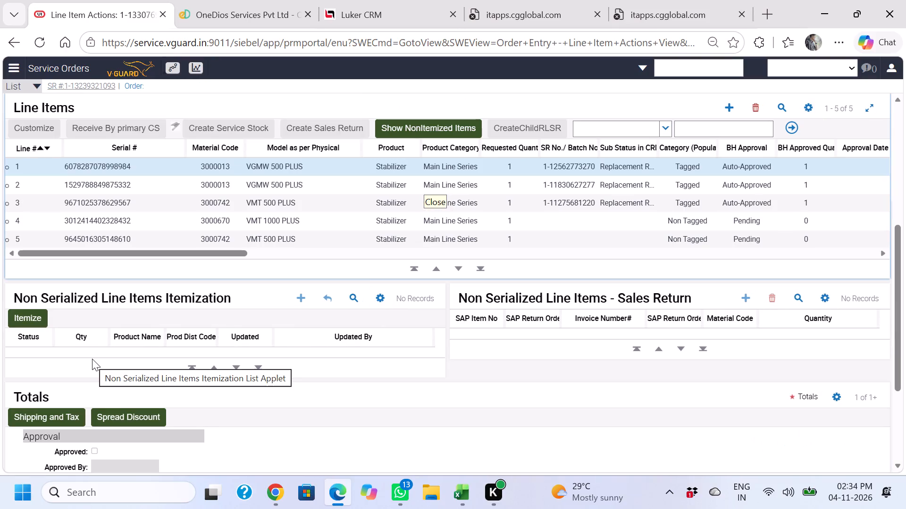
scroll(92, 358, "up", 5)
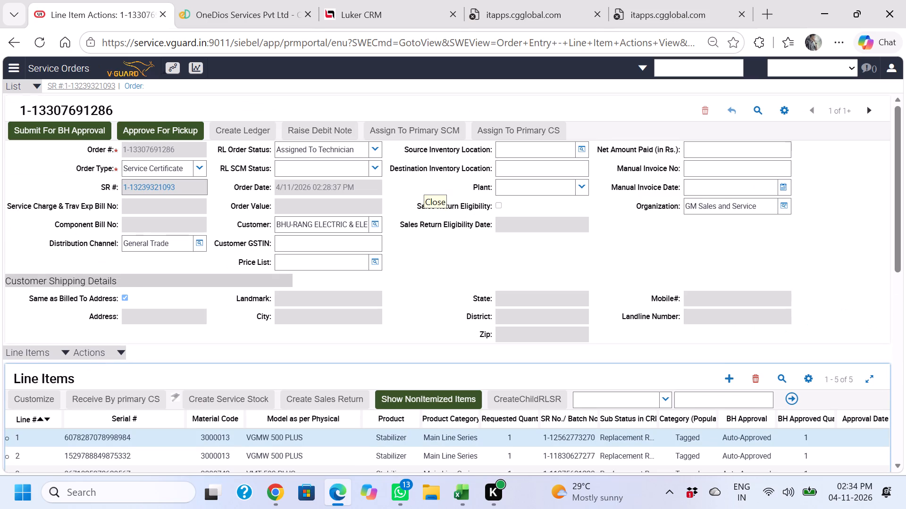
scroll(128, 166, "down", 4)
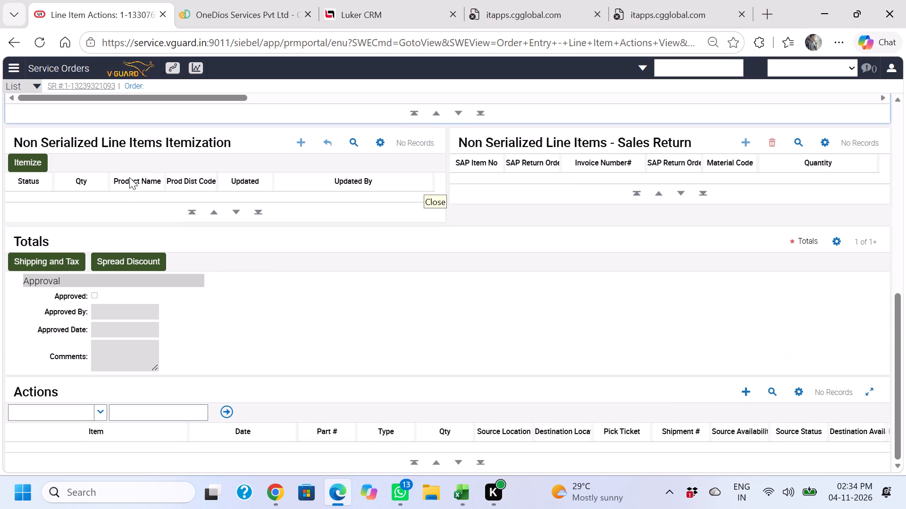
scroll(129, 174, "up", 6)
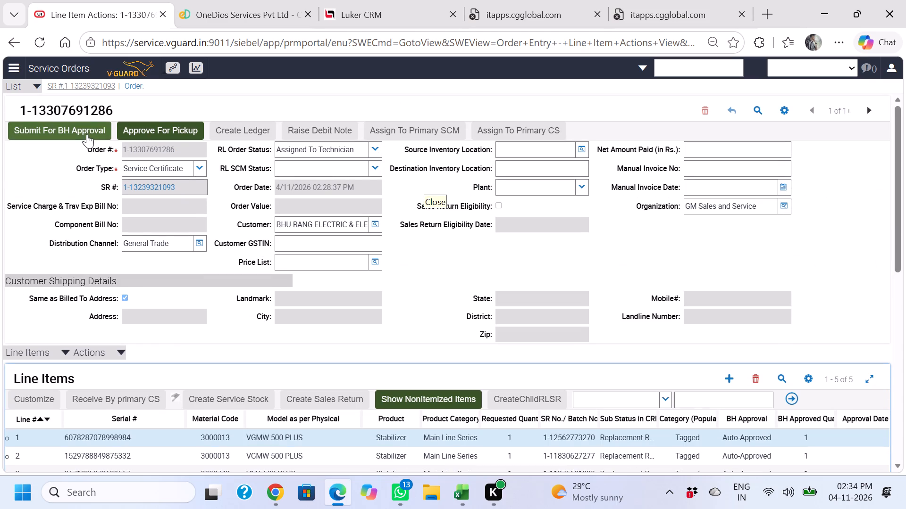
left_click(92, 126)
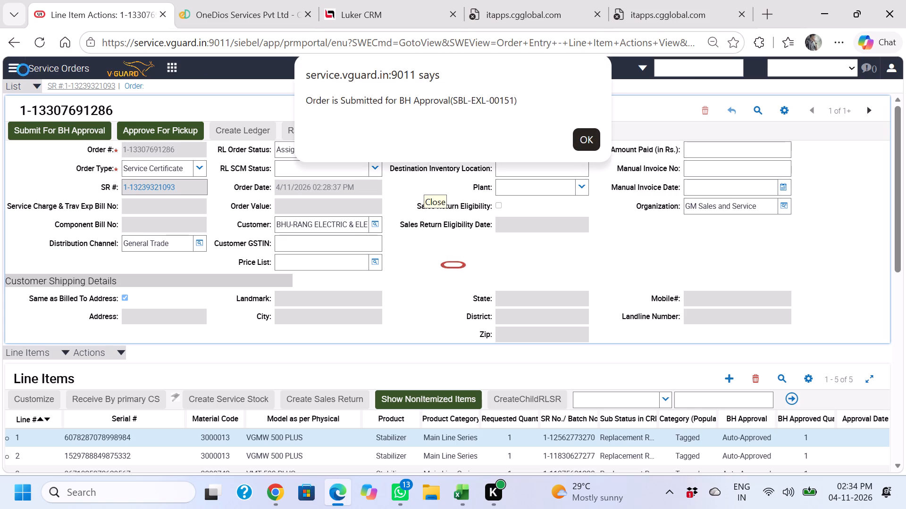
left_click(581, 143)
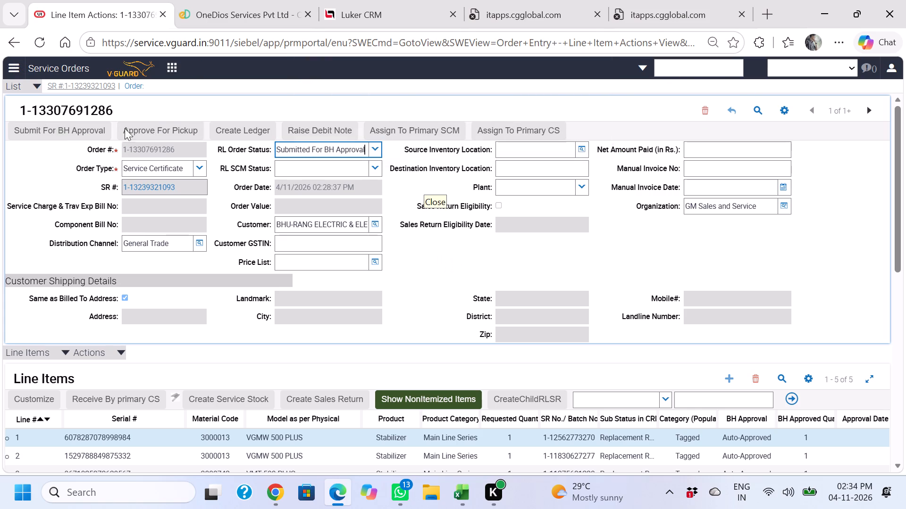
Go to the service requests list and show My Team's Service Requests.
left_click(25, 73)
left_click(16, 63)
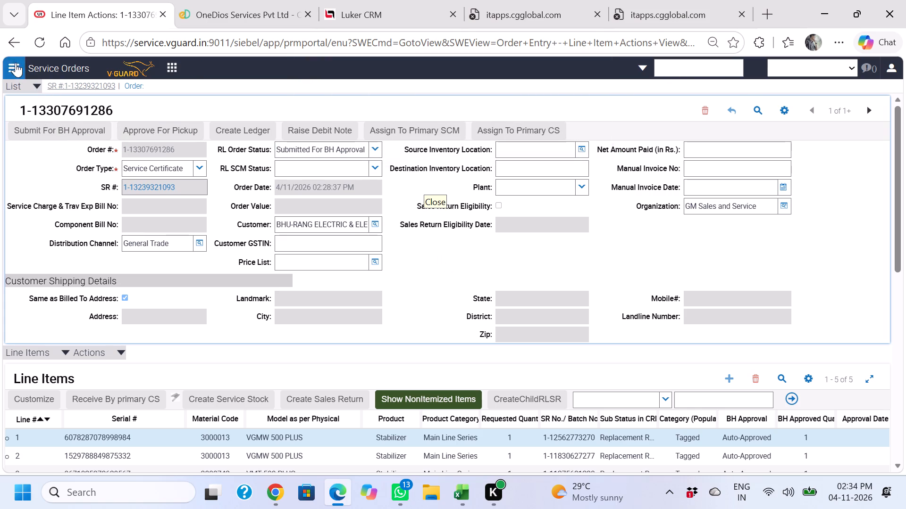
left_click(59, 120)
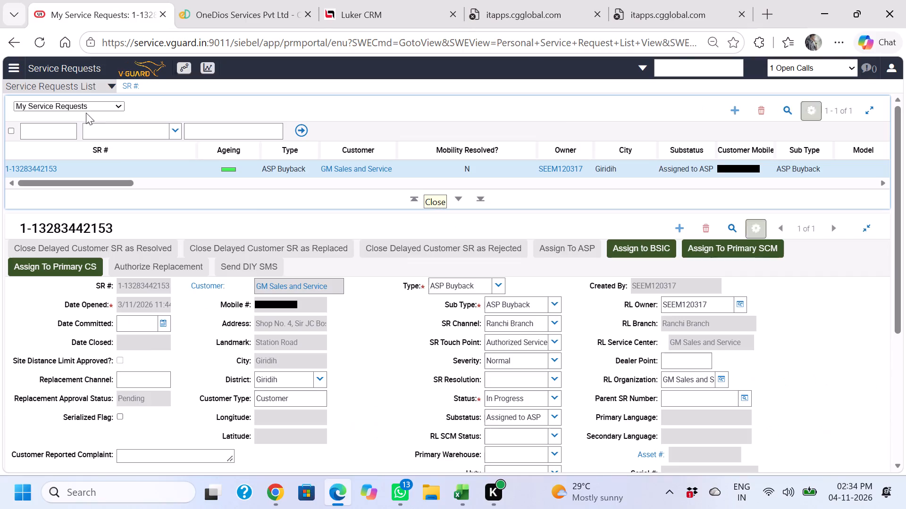
left_click(86, 107)
left_click_drag(83, 129, 83, 143)
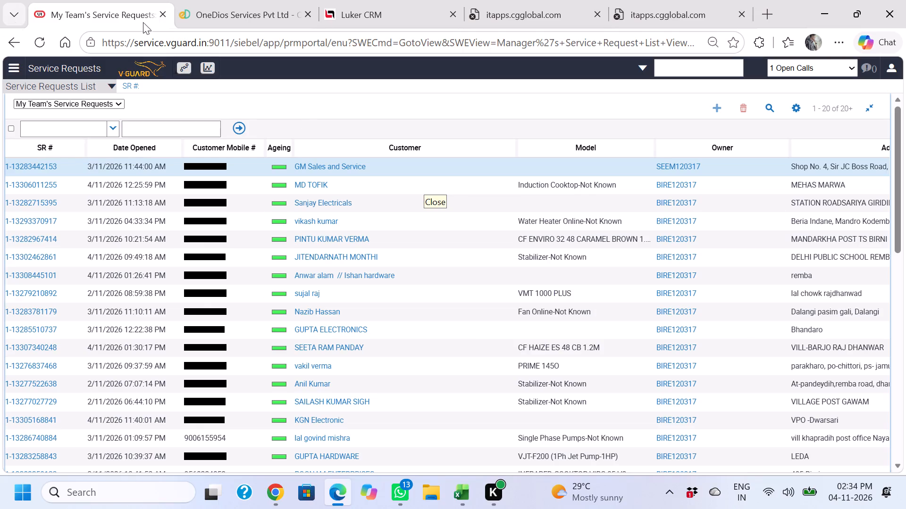
left_click(771, 107)
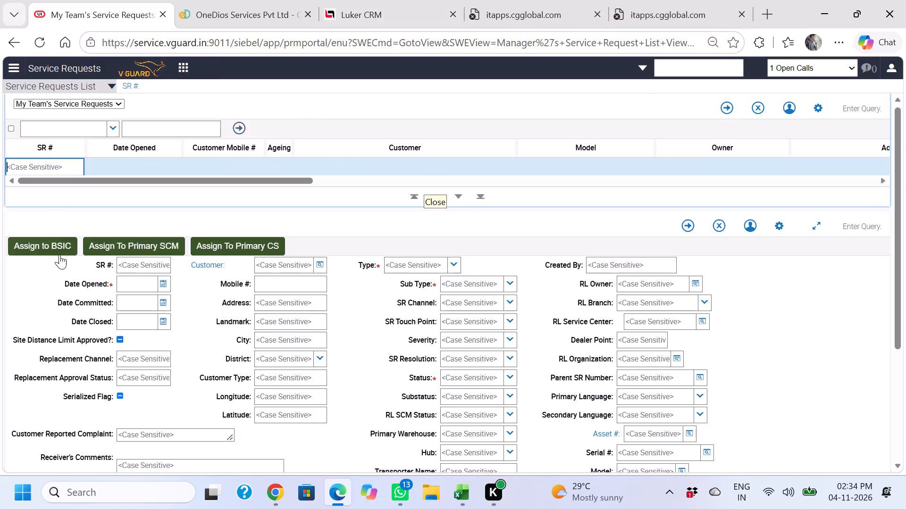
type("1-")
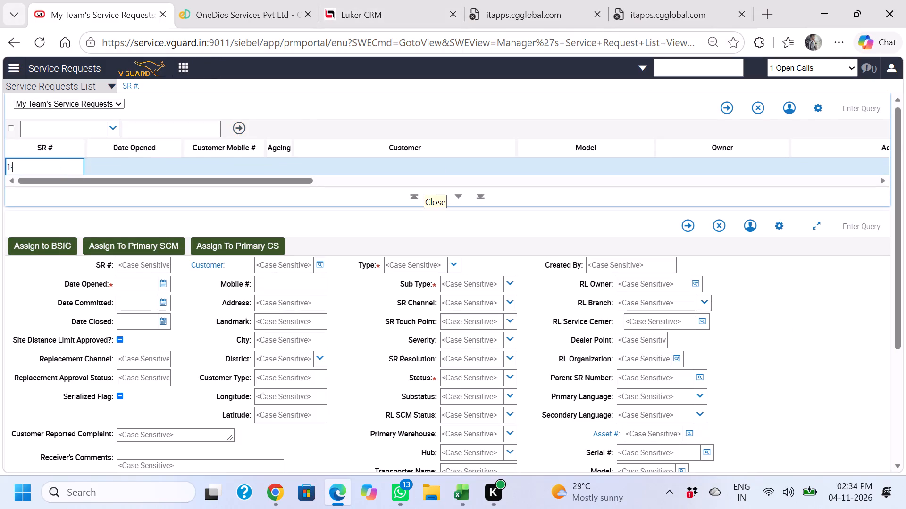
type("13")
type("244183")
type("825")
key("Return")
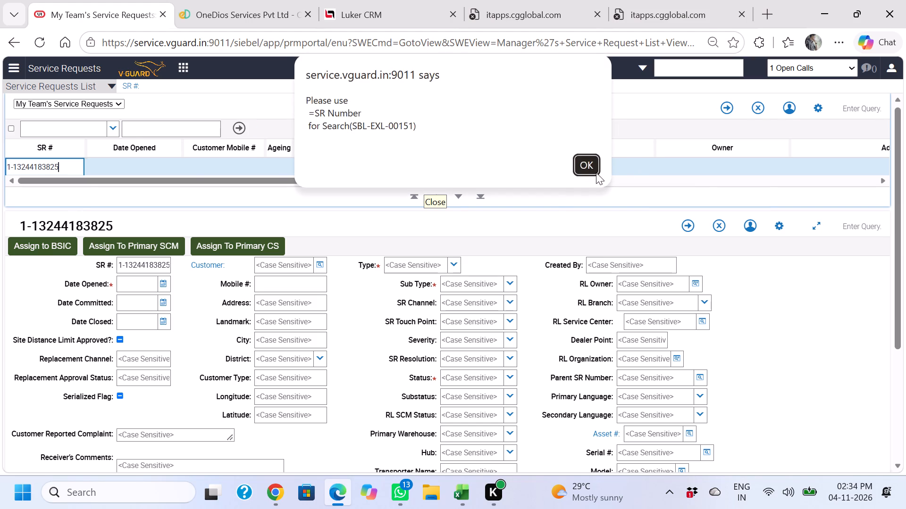
left_click(585, 171)
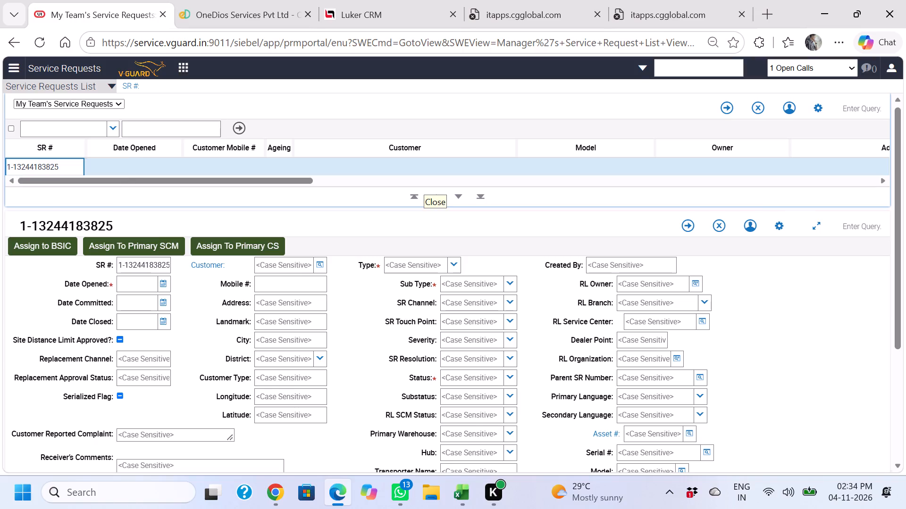
left_click(8, 165)
key("equal")
key("Return")
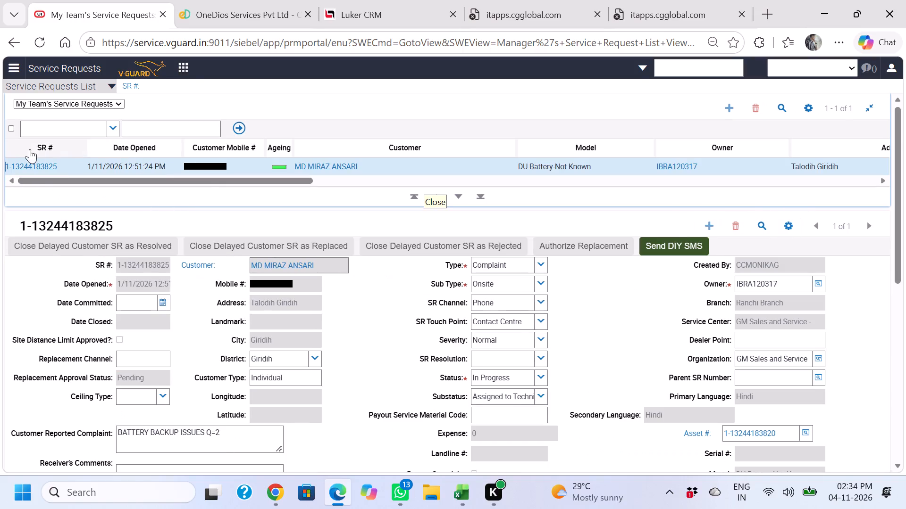
left_click(29, 165)
scroll(780, 317, "down", 2)
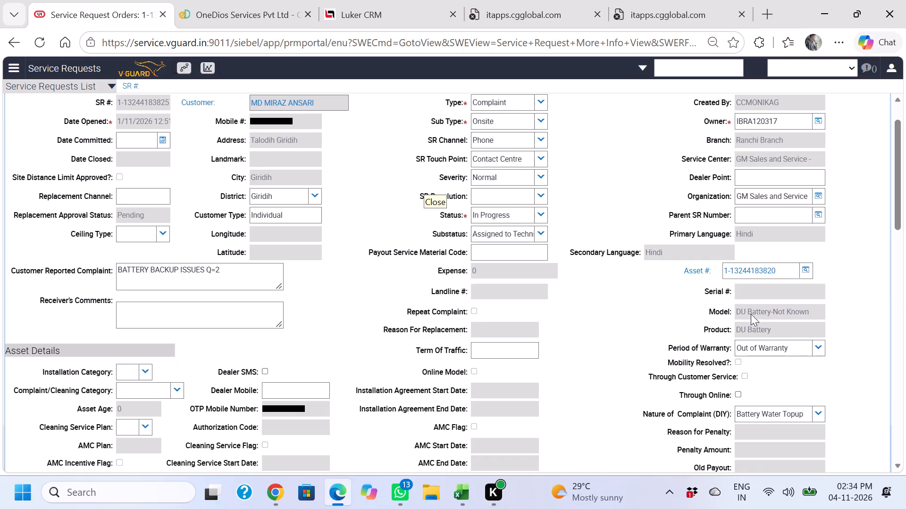
left_click(705, 267)
scroll(243, 240, "up", 4)
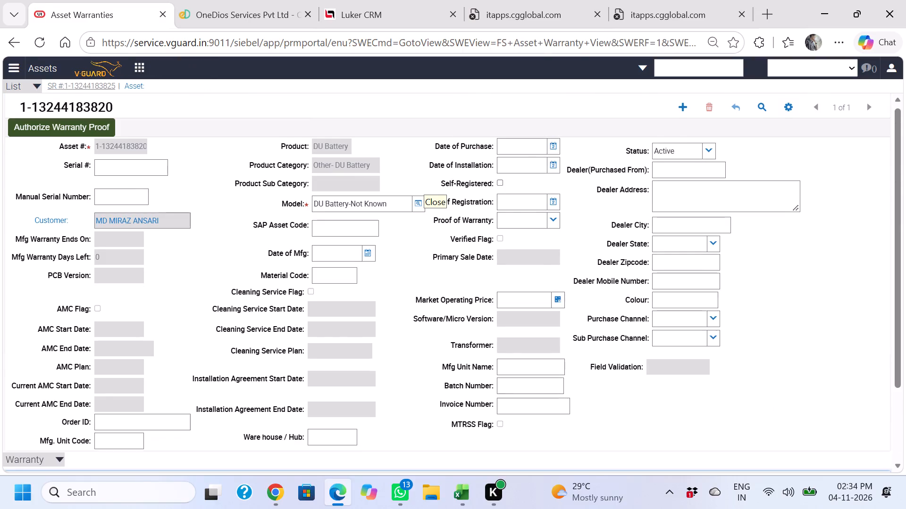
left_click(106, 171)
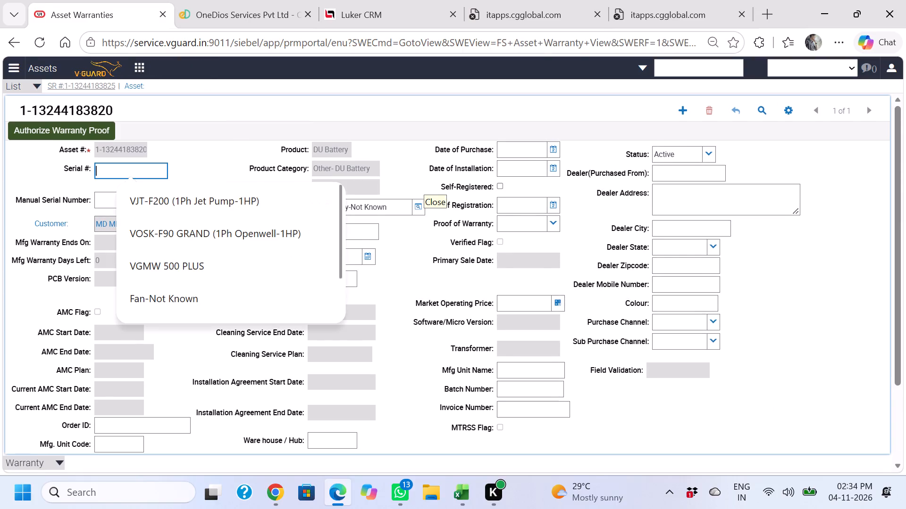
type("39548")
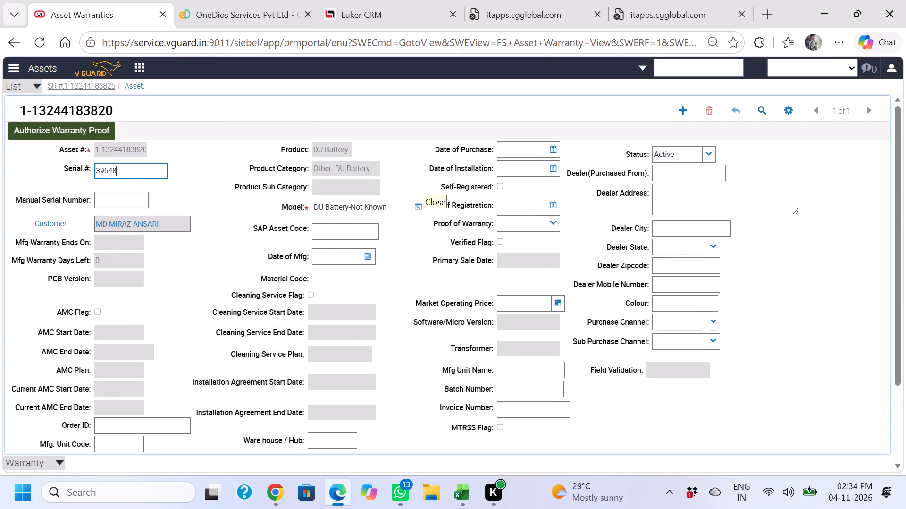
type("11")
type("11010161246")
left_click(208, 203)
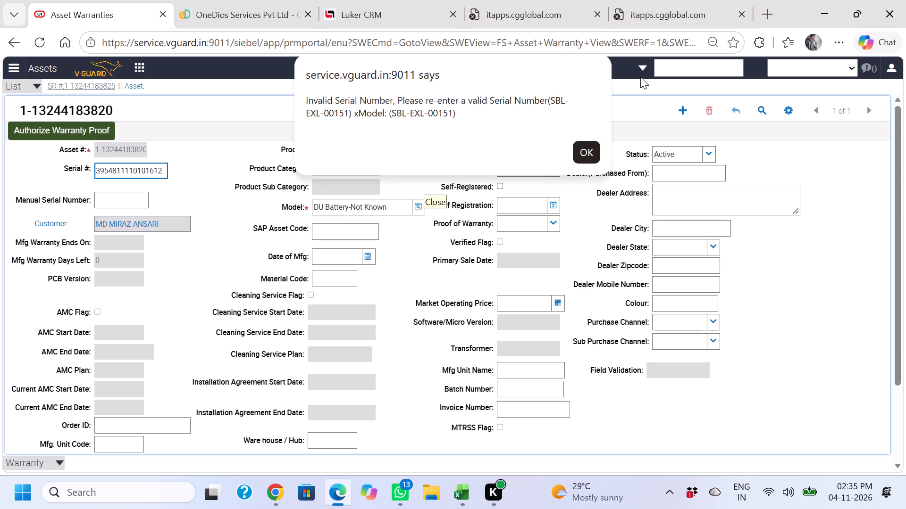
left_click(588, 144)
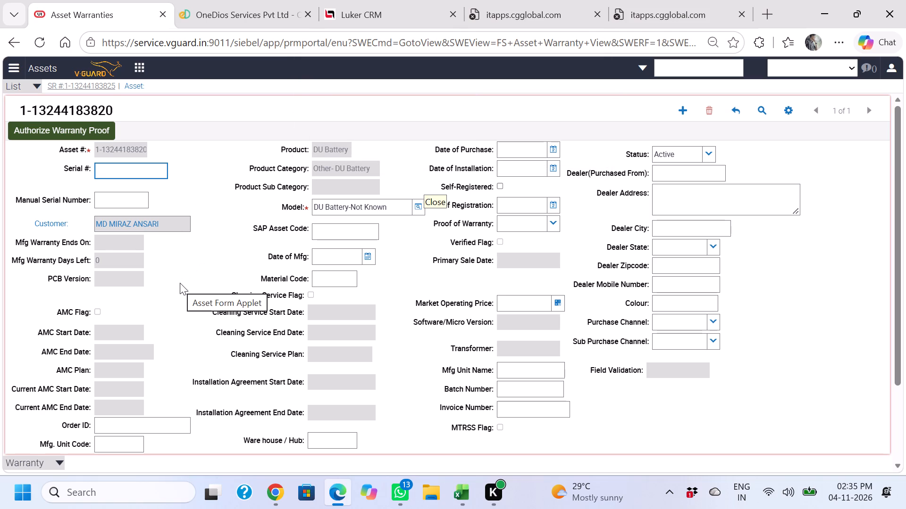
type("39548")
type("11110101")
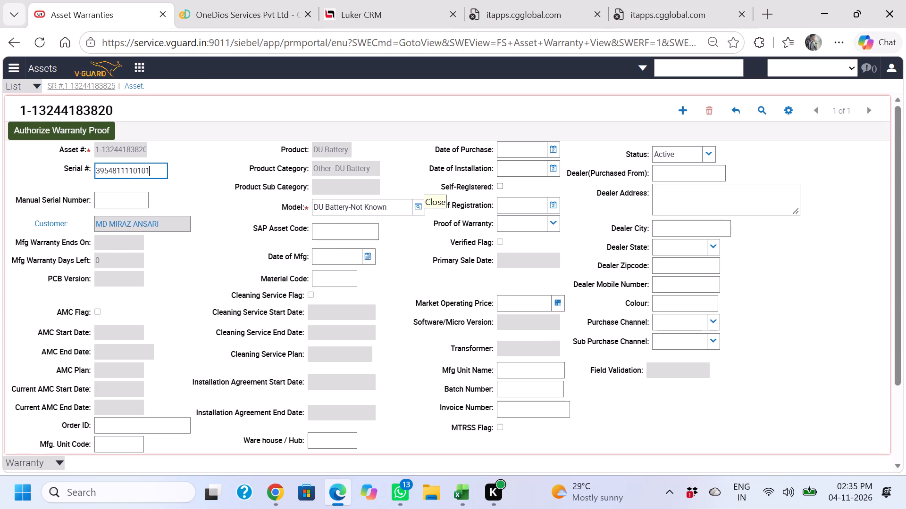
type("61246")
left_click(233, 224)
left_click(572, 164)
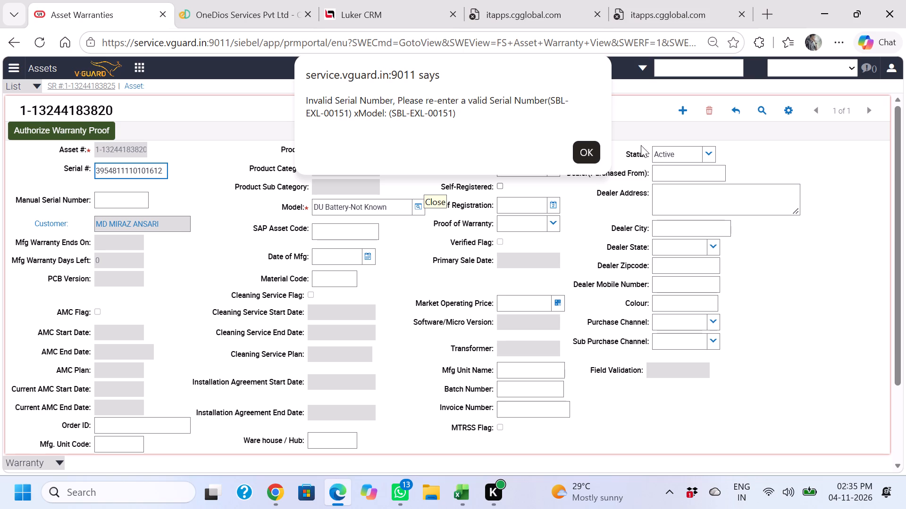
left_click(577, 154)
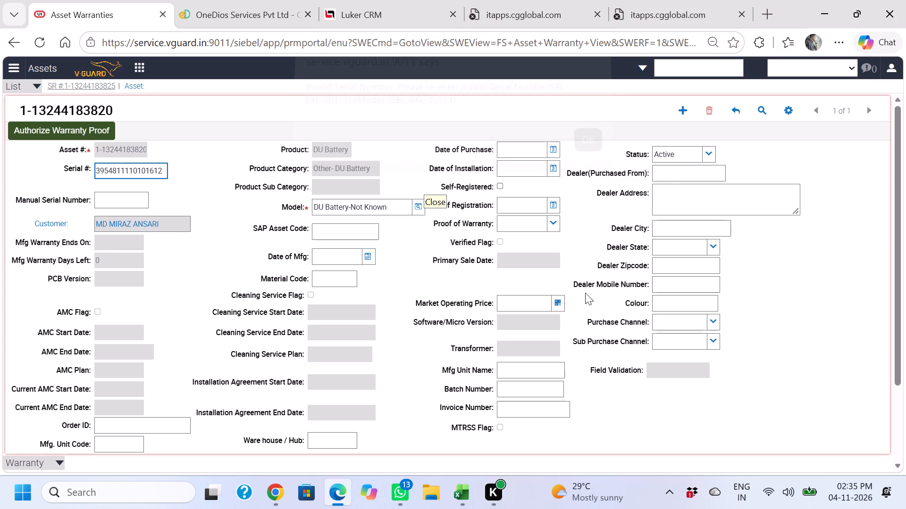
left_click(121, 179)
left_click(115, 174)
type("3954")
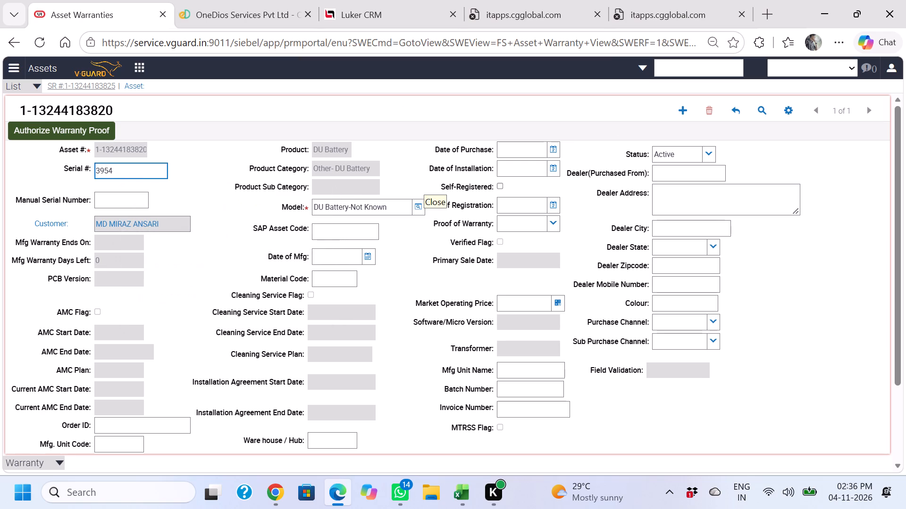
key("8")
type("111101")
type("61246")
left_click(187, 170)
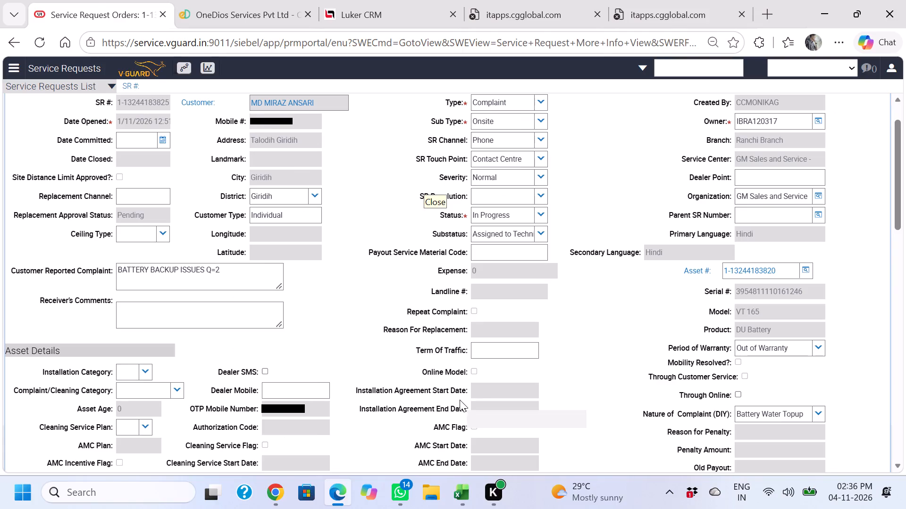
Enter 4 in the service request's Technician's Observation under SR Bill Related Details.
scroll(304, 402, "down", 9)
left_click(118, 390)
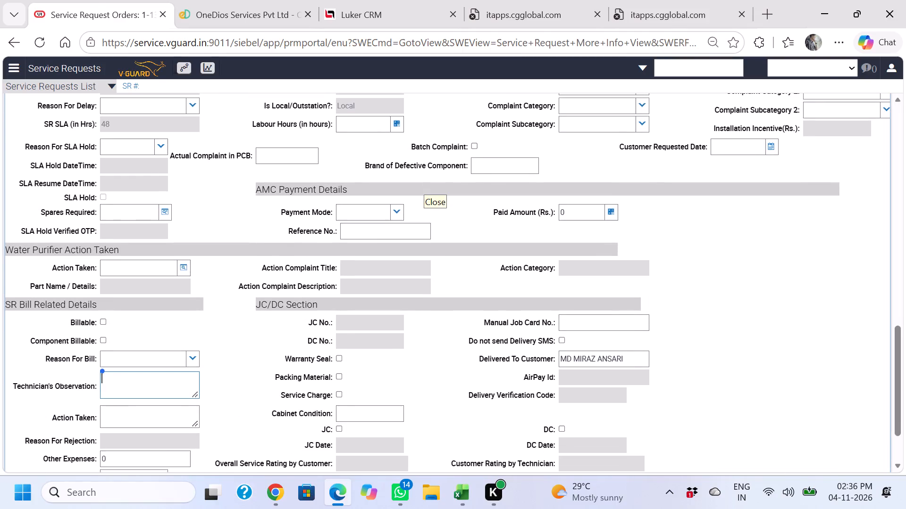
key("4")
Open the Attachments view of the battery complaint's service request.
scroll(138, 406, "up", 10)
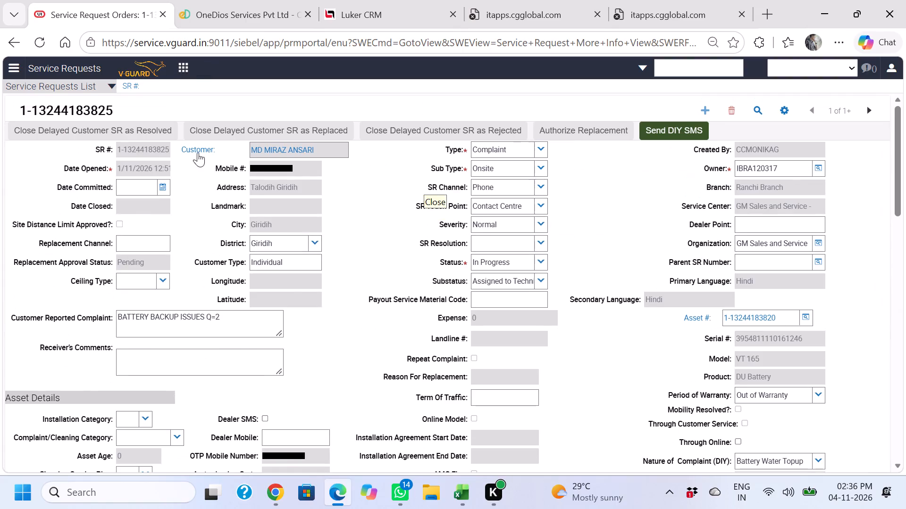
scroll(121, 359, "down", 5)
left_click(21, 155)
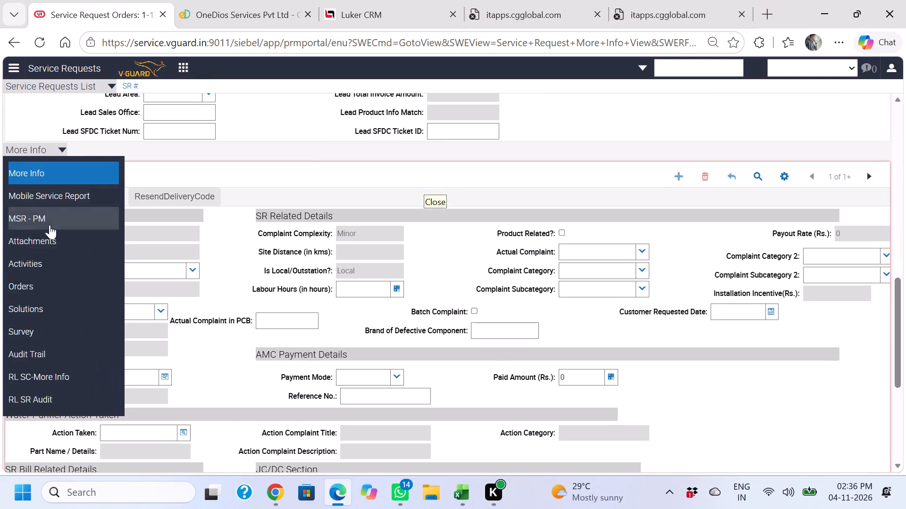
left_click(42, 250)
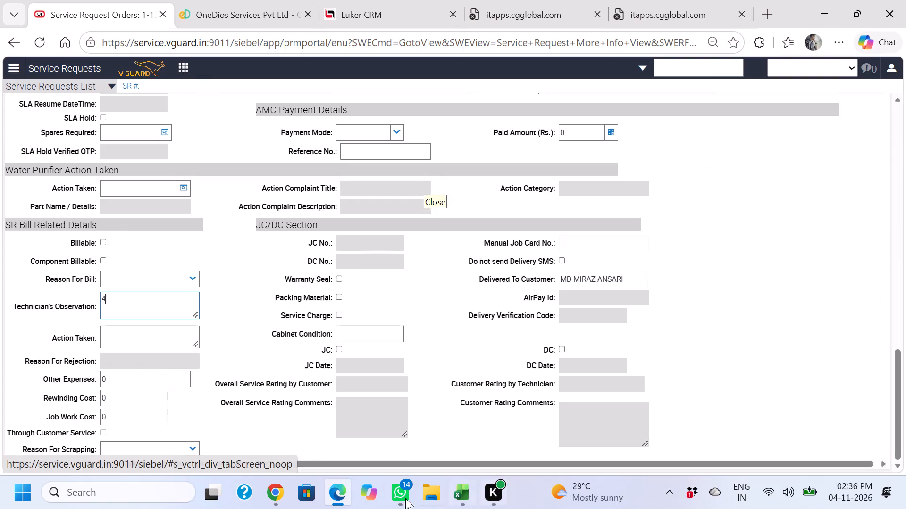
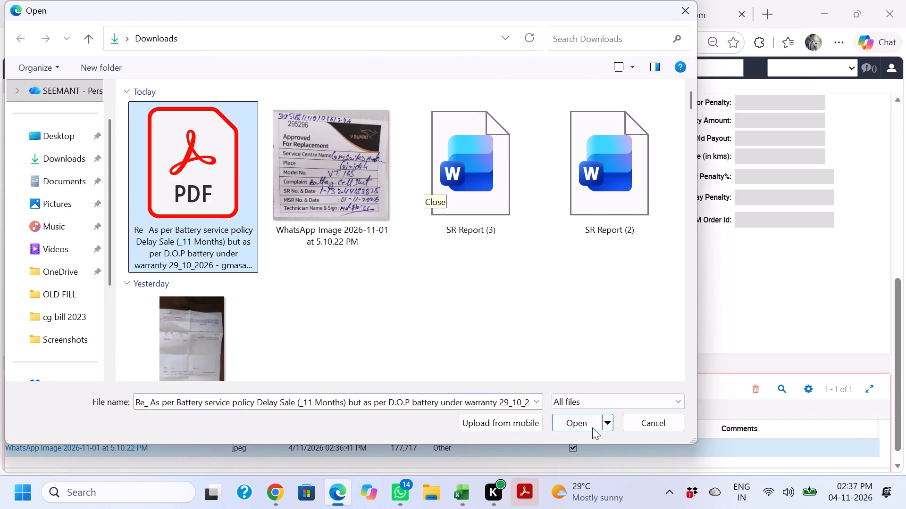
Preview the battery service policy Delay Sale e-mail PDF from Downloads, close it, and attach the PDF to the service request.
left_click(574, 427)
left_click(891, 9)
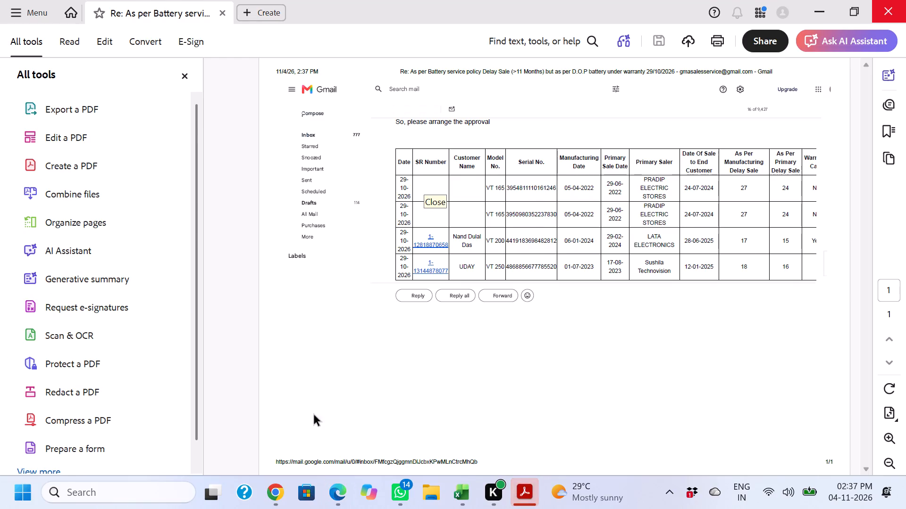
left_click(566, 424)
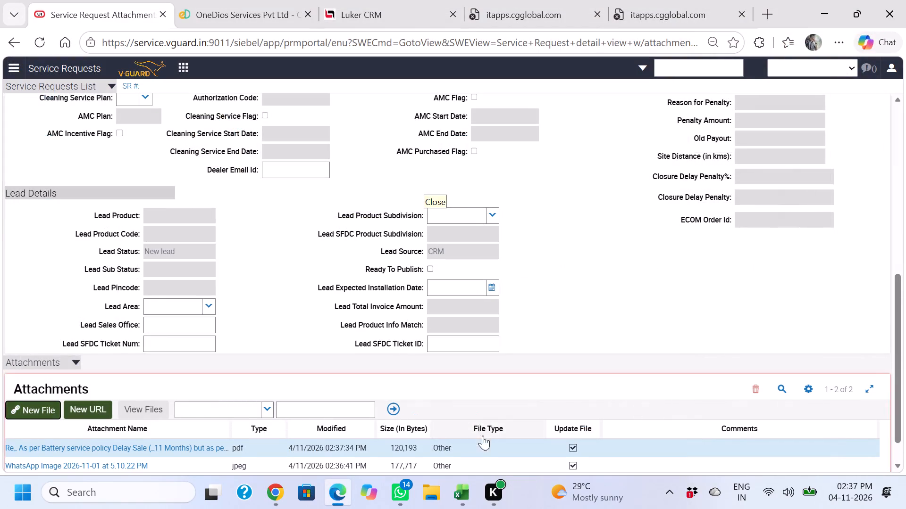
Set the file type of the attached WhatsApp image to Defective Part Image.
scroll(775, 272, "up", 3)
scroll(673, 382, "down", 3)
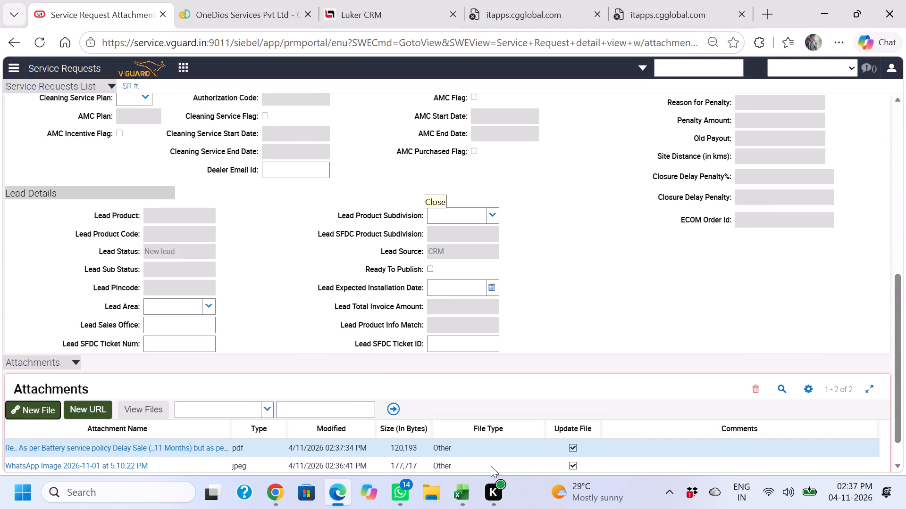
left_click(491, 466)
left_click(534, 471)
left_click(482, 287)
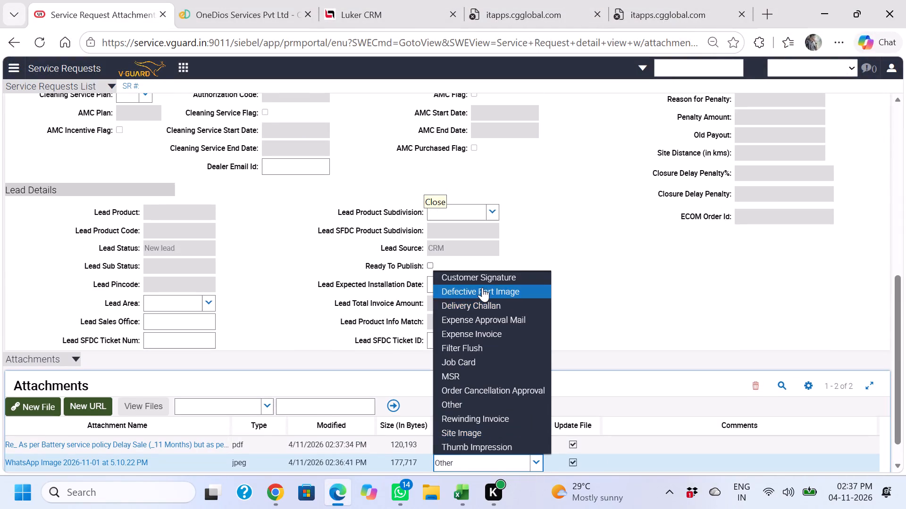
Switch the battery complaint's service request from its attachments to its orders.
scroll(716, 285, "up", 3)
scroll(86, 374, "down", 2)
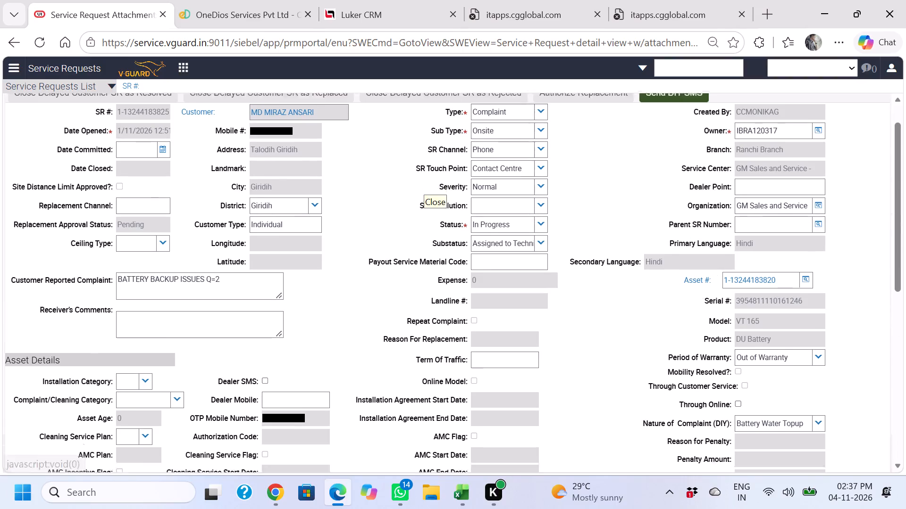
scroll(82, 378, "down", 1)
left_click(36, 357)
left_click(24, 374)
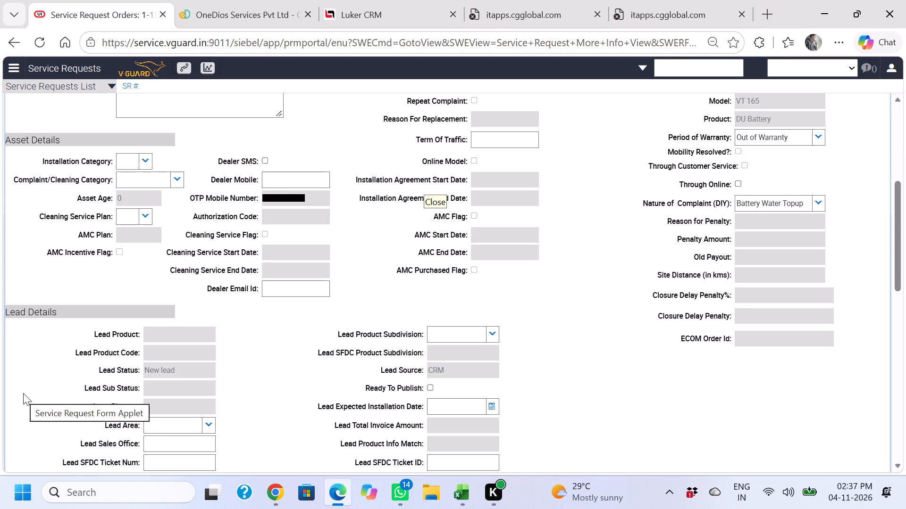
Go back to the service requests list.
left_click(19, 79)
left_click(62, 127)
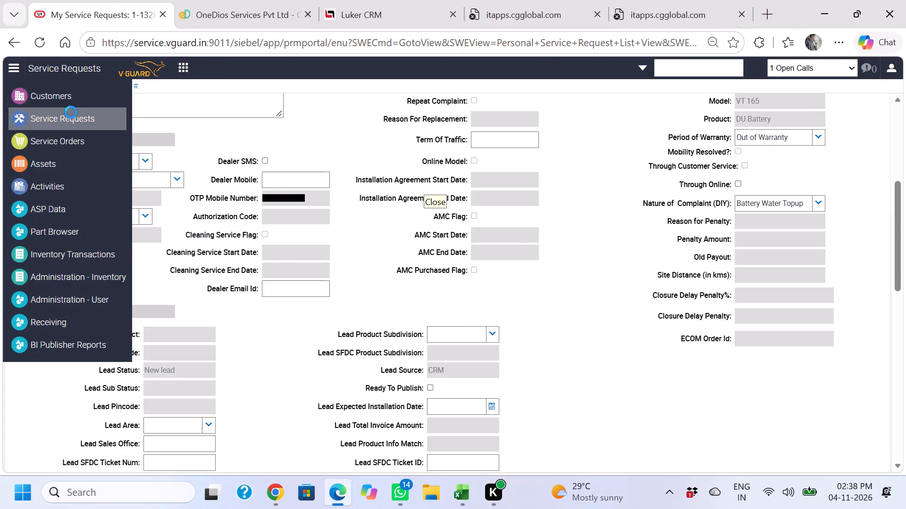
Return to the Service Requests list and switch it to My Team's Service Requests.
left_click(71, 112)
left_click(79, 111)
left_click(81, 106)
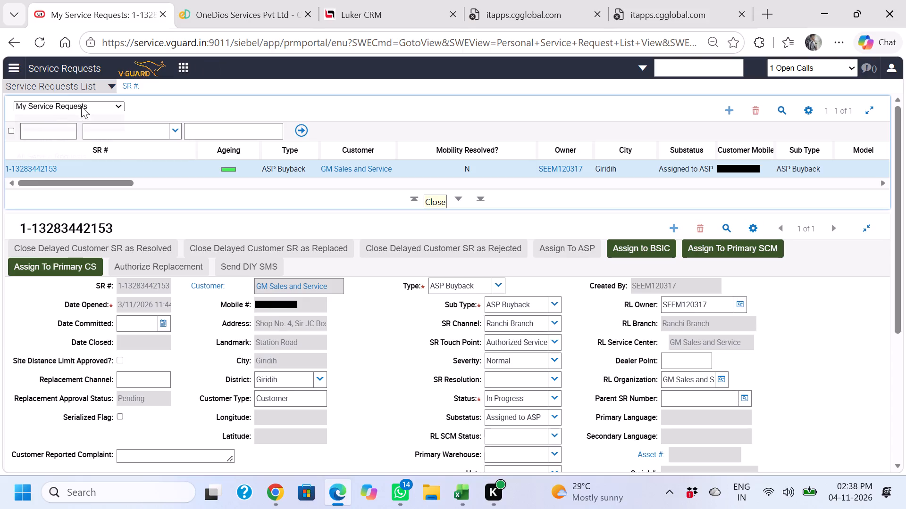
left_click(74, 141)
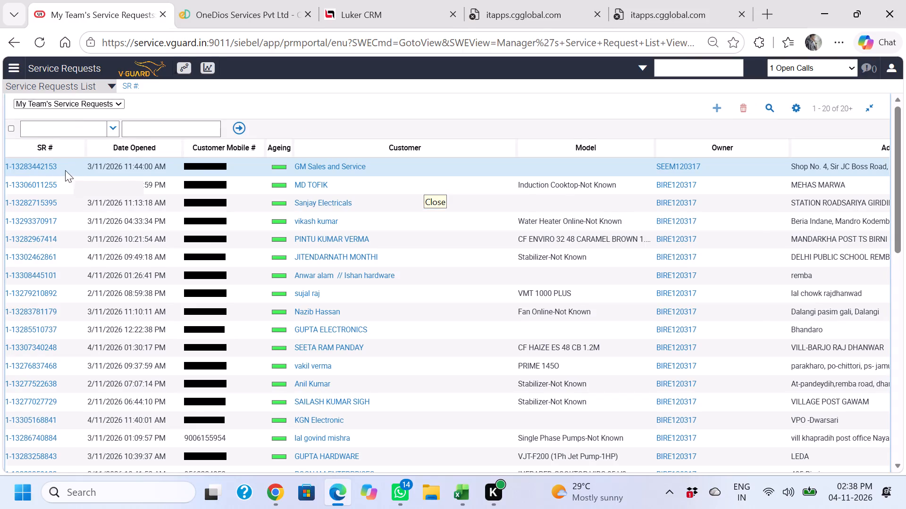
Advance the team's service request list to the next set of records to look through the older requests.
scroll(374, 308, "down", 3)
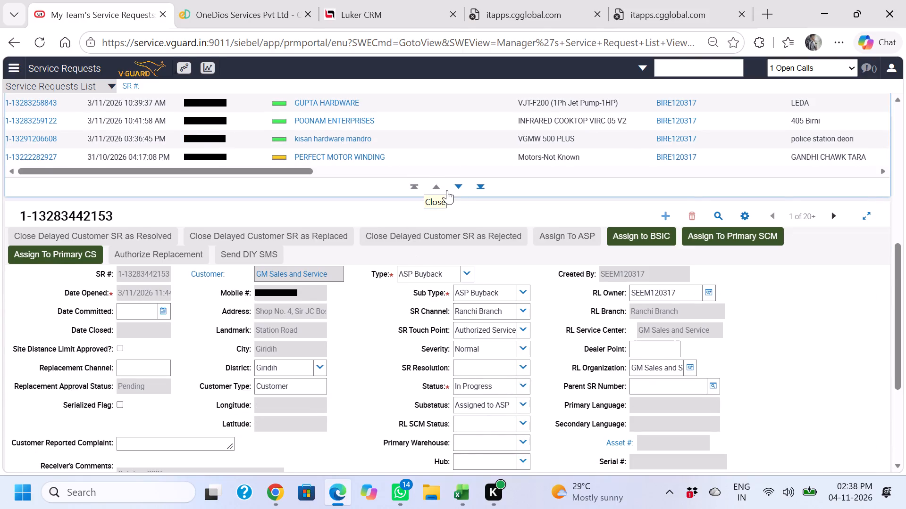
left_click(447, 190)
left_click(450, 190)
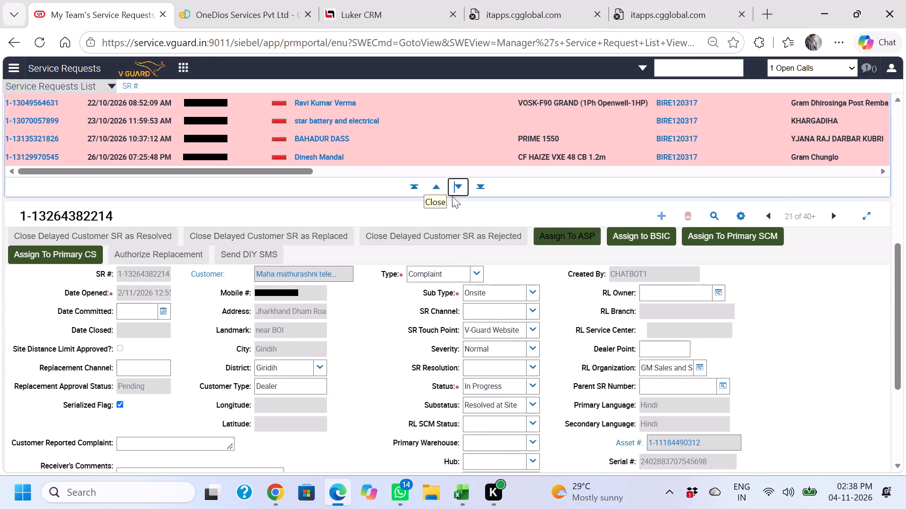
left_click(455, 197)
scroll(443, 251, "down", 2)
left_click(461, 231)
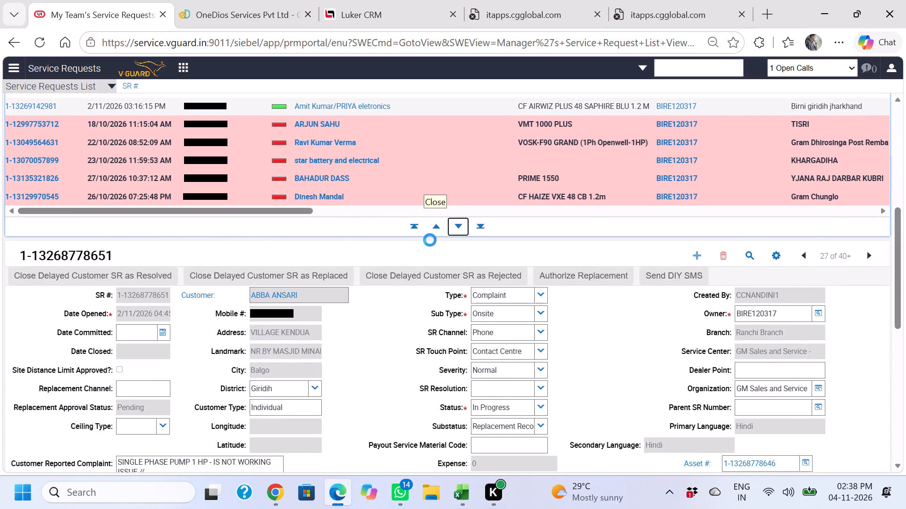
scroll(428, 240, "up", 3)
scroll(423, 242, "down", 1)
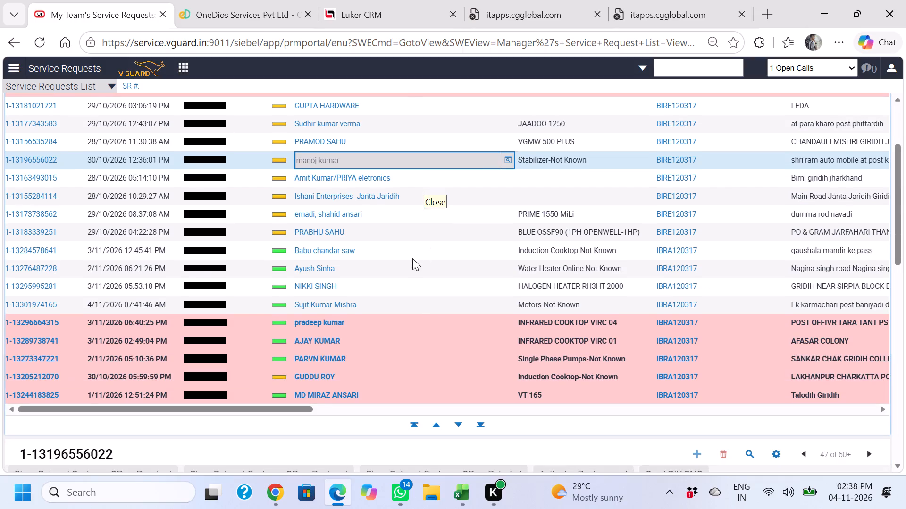
left_click(40, 379)
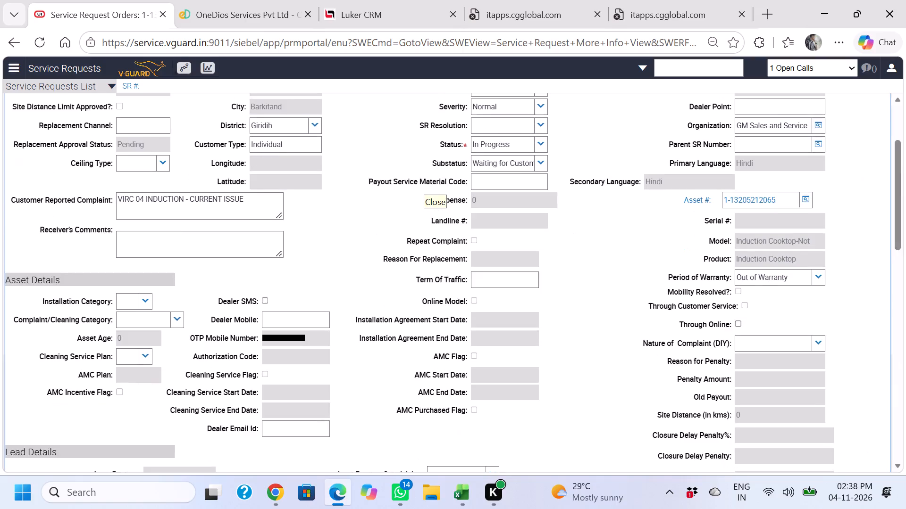
scroll(671, 283, "up", 2)
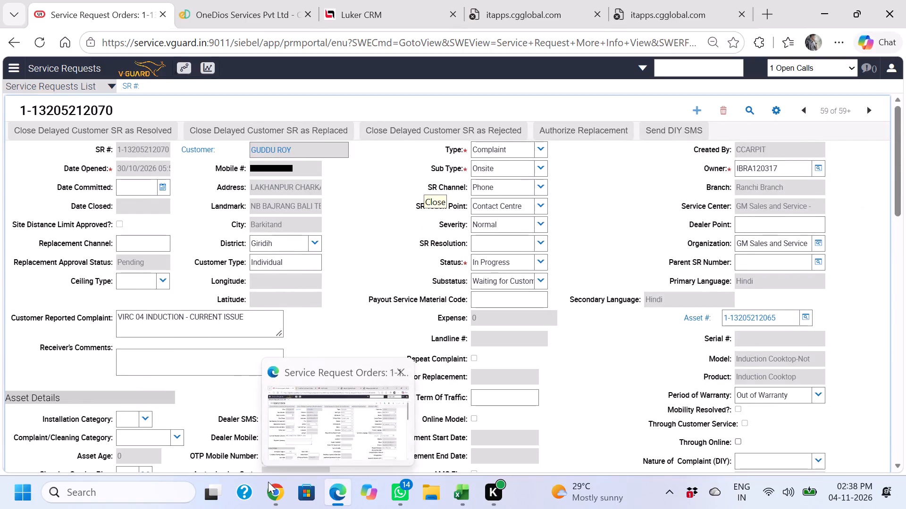
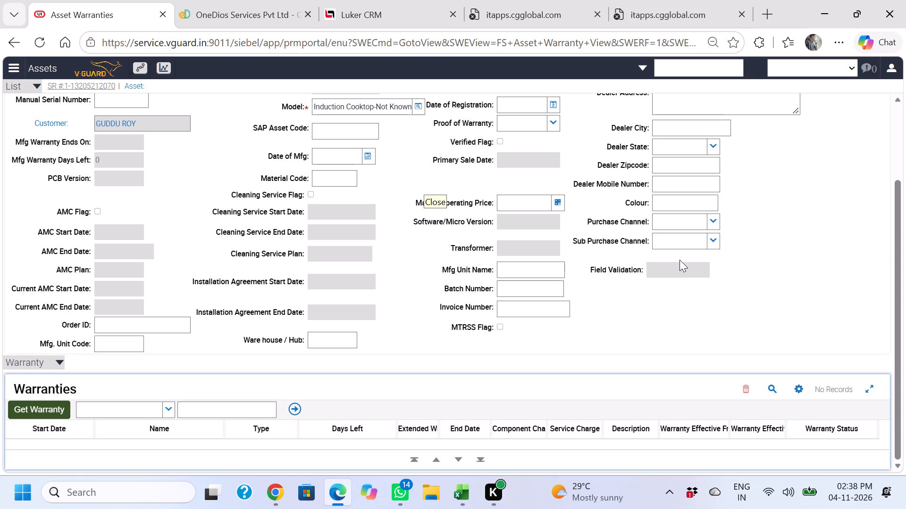
Start entering the serial number on the induction cooktop's asset record.
scroll(185, 239, "up", 3)
left_click(135, 157)
left_click(122, 169)
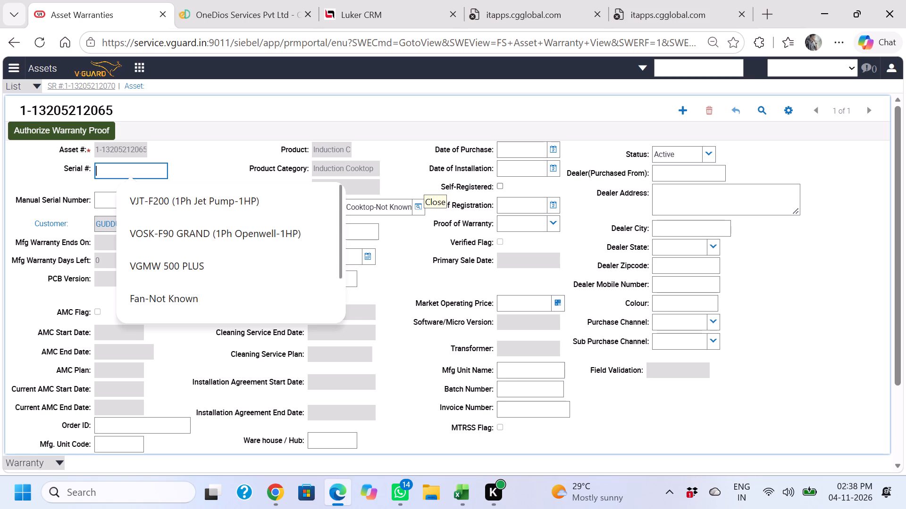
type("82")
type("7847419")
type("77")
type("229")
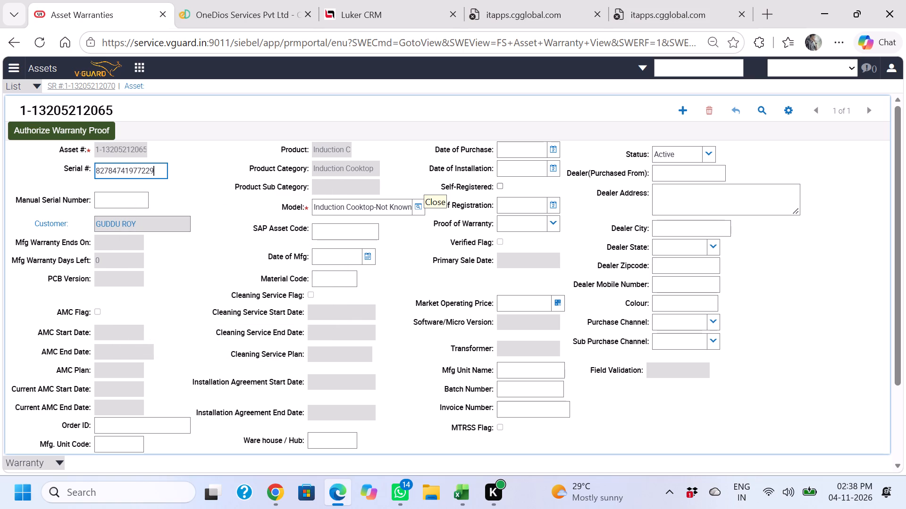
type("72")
left_click(176, 143)
left_click(92, 84)
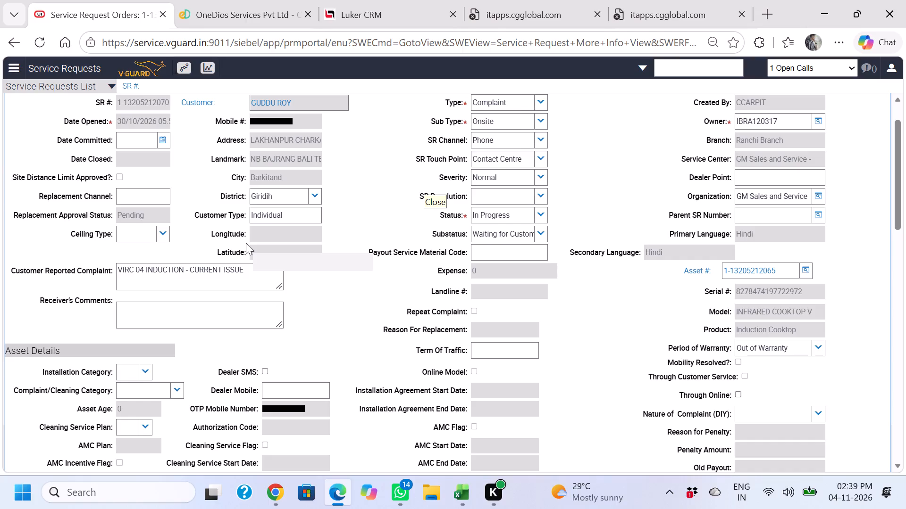
Add a required spare to the service request, picking the component with material code 2125578.
scroll(232, 274, "down", 4)
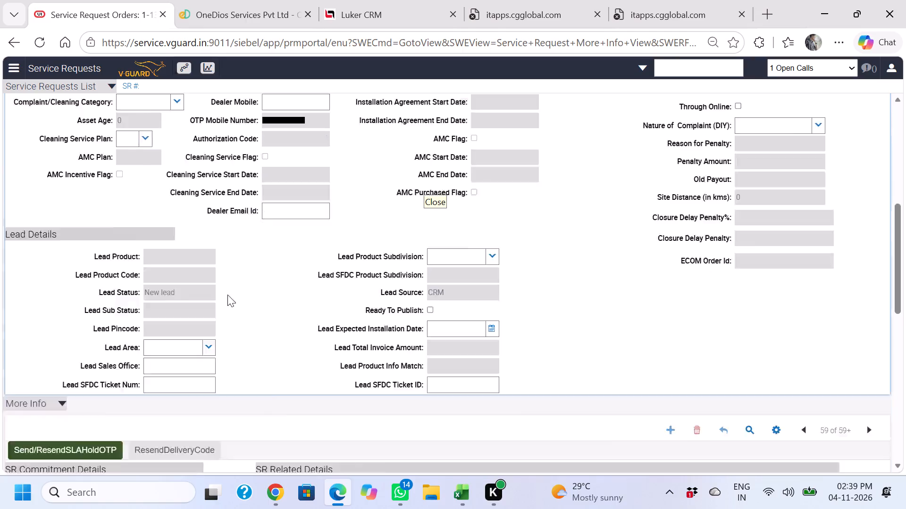
scroll(192, 347, "down", 2)
left_click(164, 211)
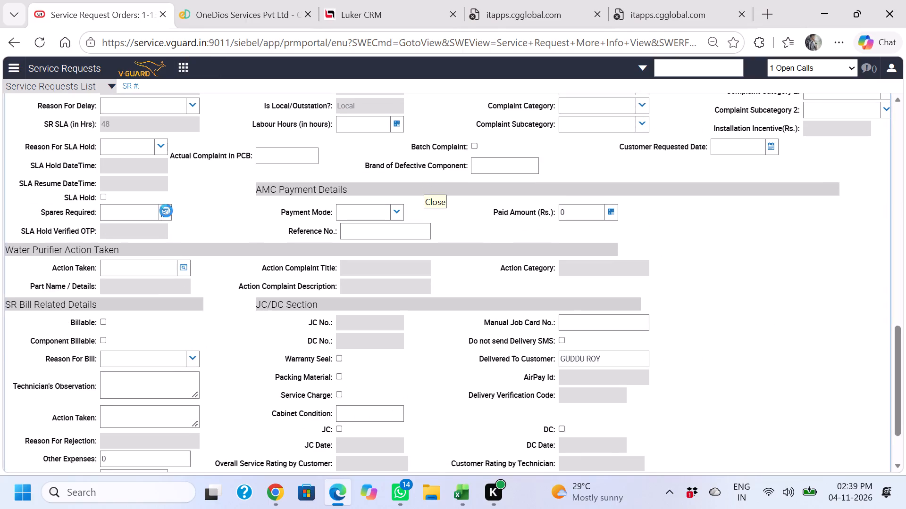
left_click(501, 245)
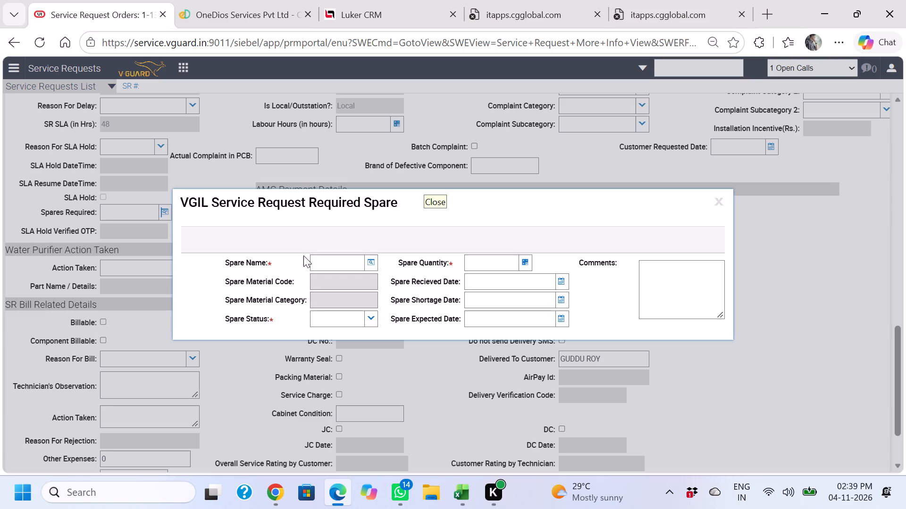
left_click(372, 263)
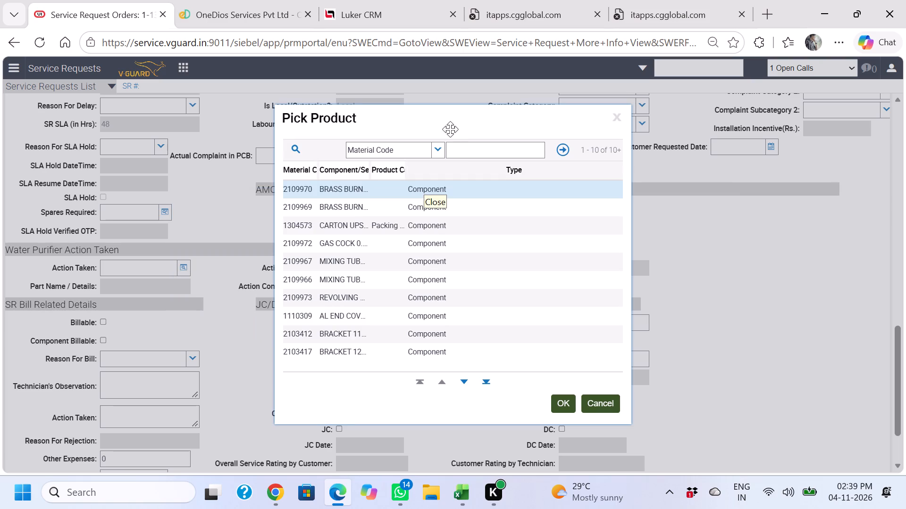
left_click(469, 144)
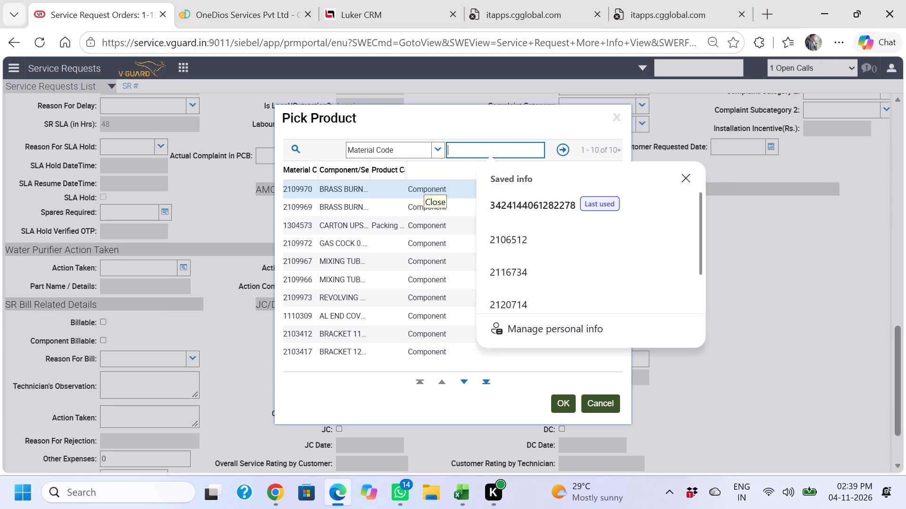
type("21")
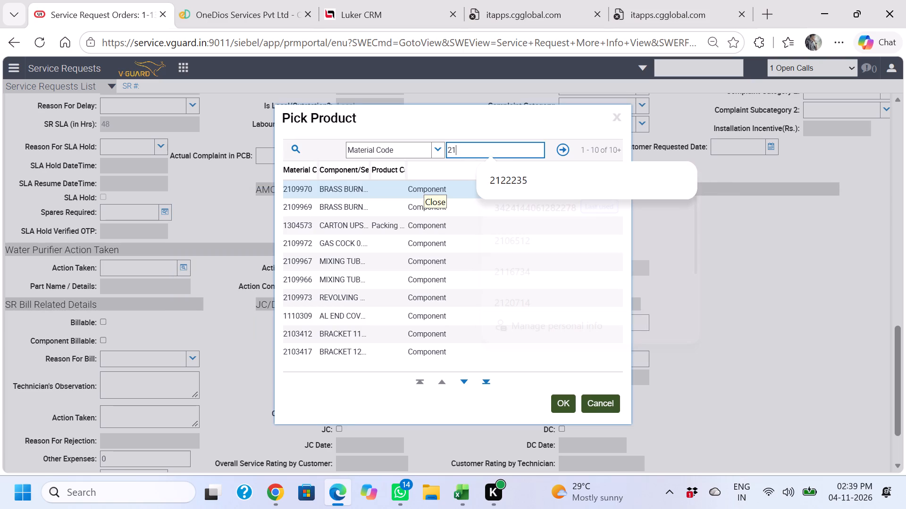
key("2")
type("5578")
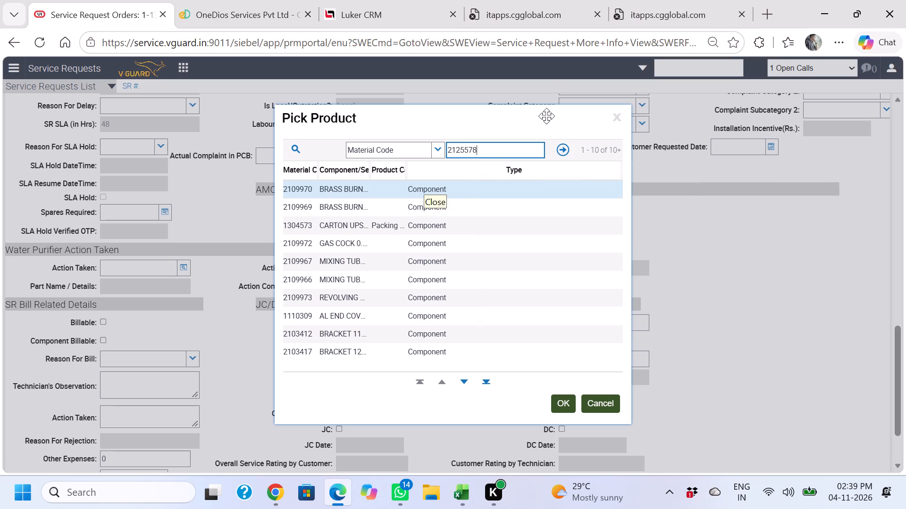
left_click(563, 156)
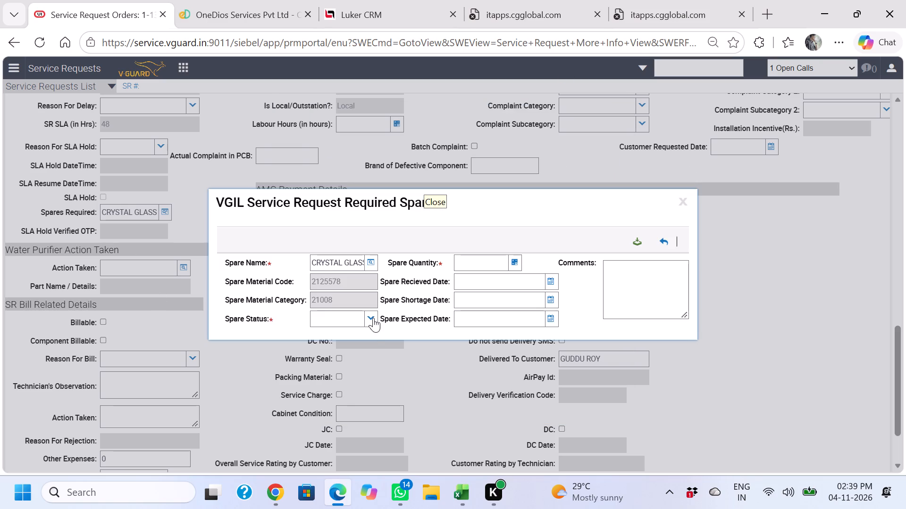
Set the spare's status to In Transit and its quantity to 1, then save and confirm the required spare.
left_click(373, 318)
left_click(362, 348)
left_click(483, 262)
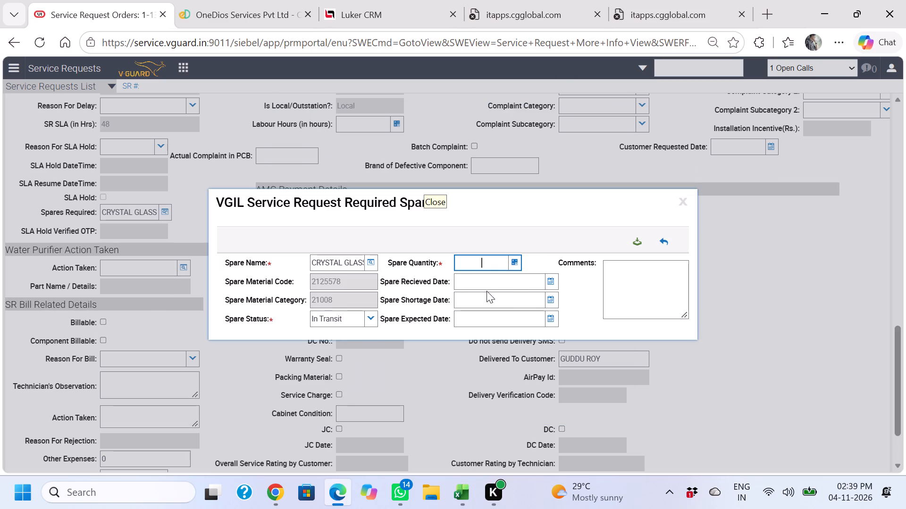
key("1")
scroll(601, 265, "down", 2)
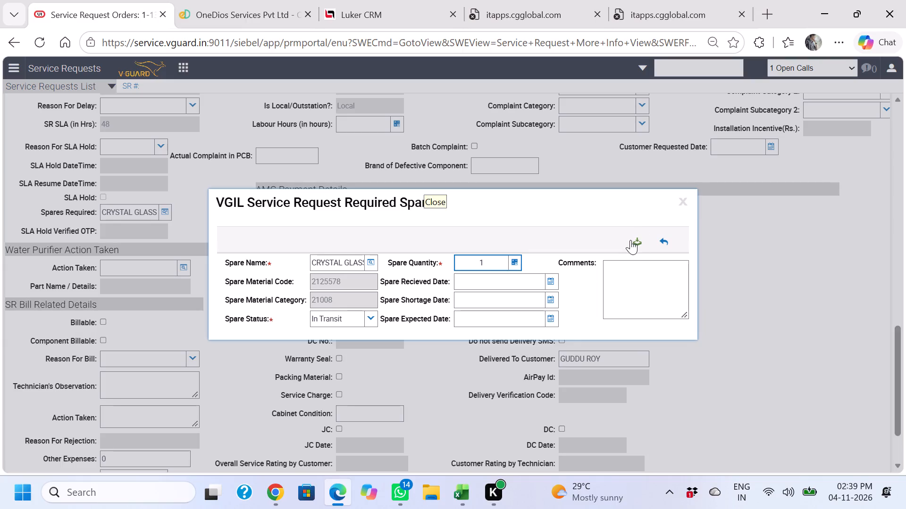
left_click(630, 240)
left_click(296, 255)
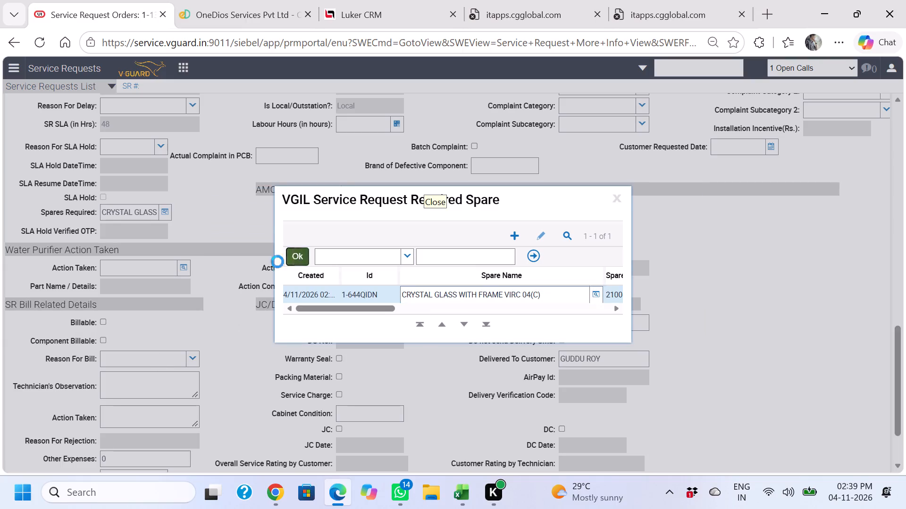
Set the service request's substatus to Waiting for Spare Parts.
scroll(158, 310, "up", 5)
scroll(475, 271, "up", 4)
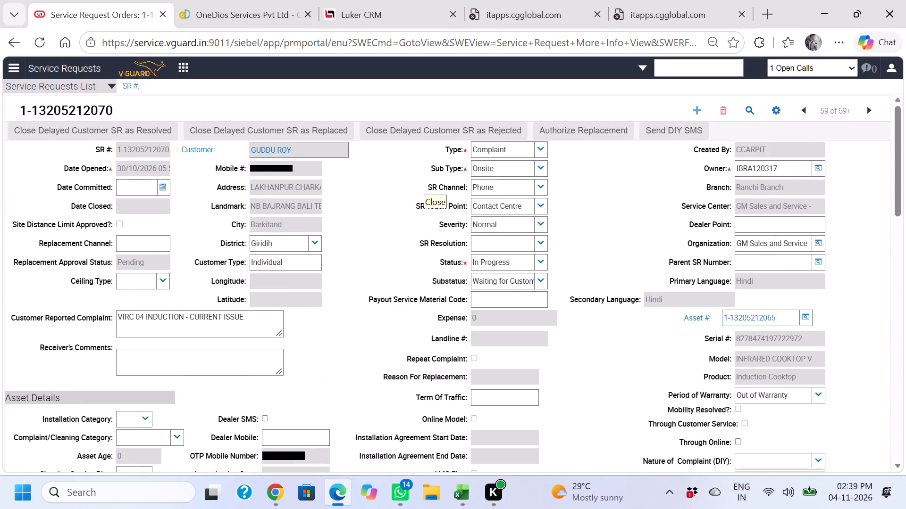
left_click(545, 285)
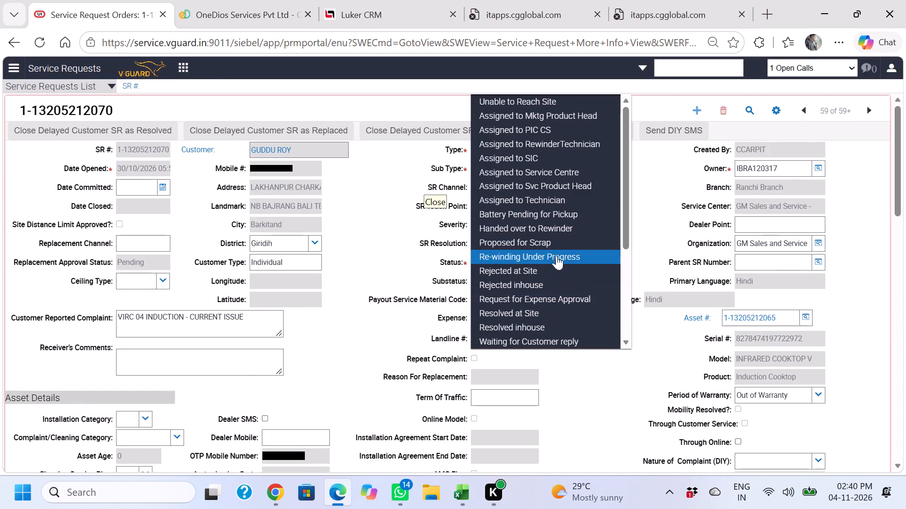
scroll(543, 327, "down", 1)
left_click(548, 258)
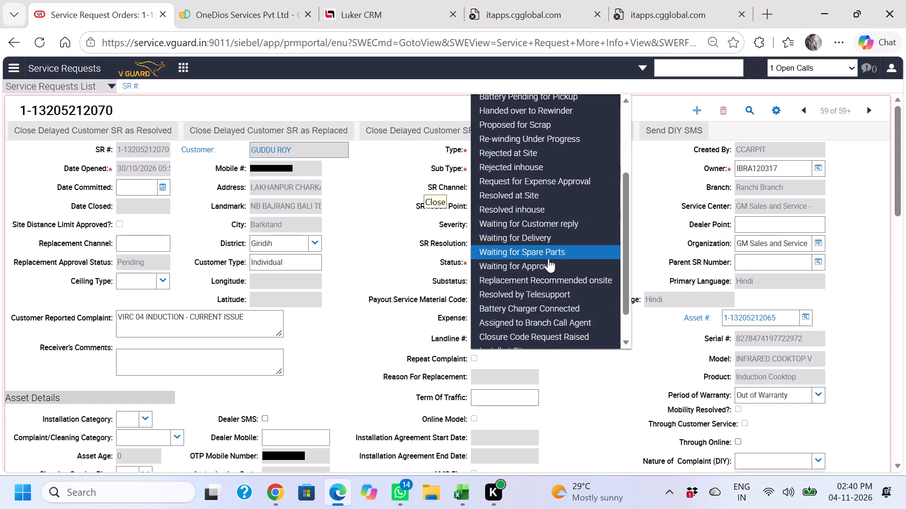
Return to the Service Requests List.
left_click(37, 91)
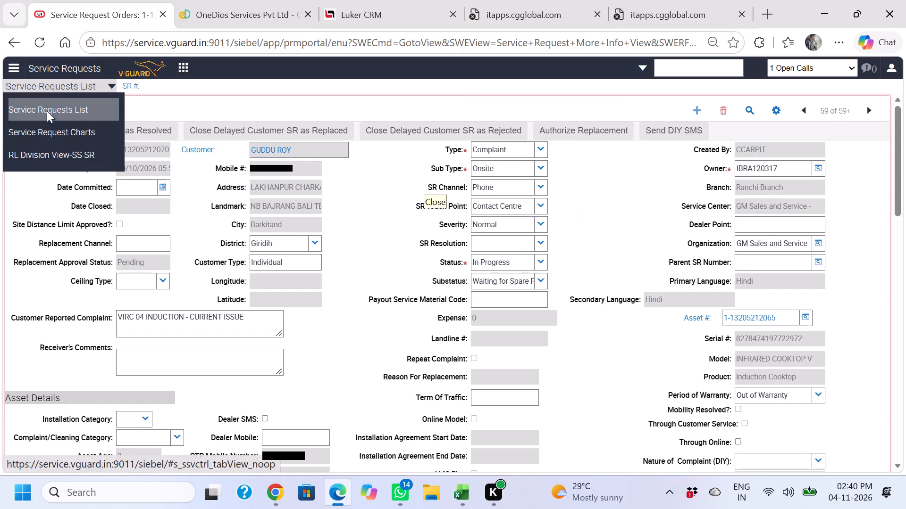
left_click(47, 111)
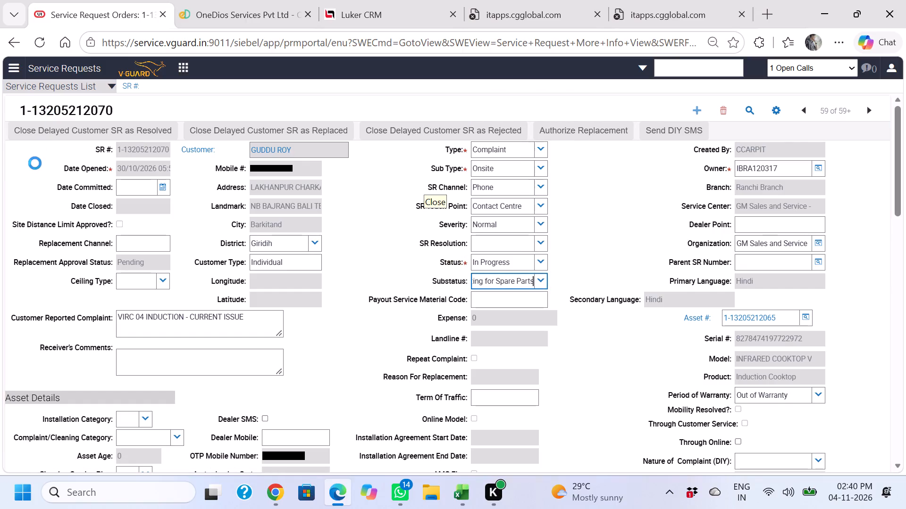
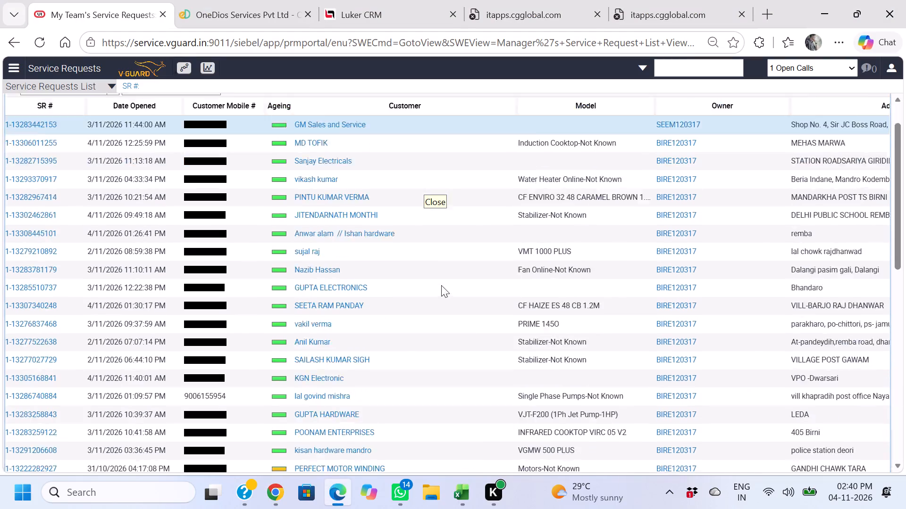
scroll(441, 285, "down", 1)
left_click(463, 305)
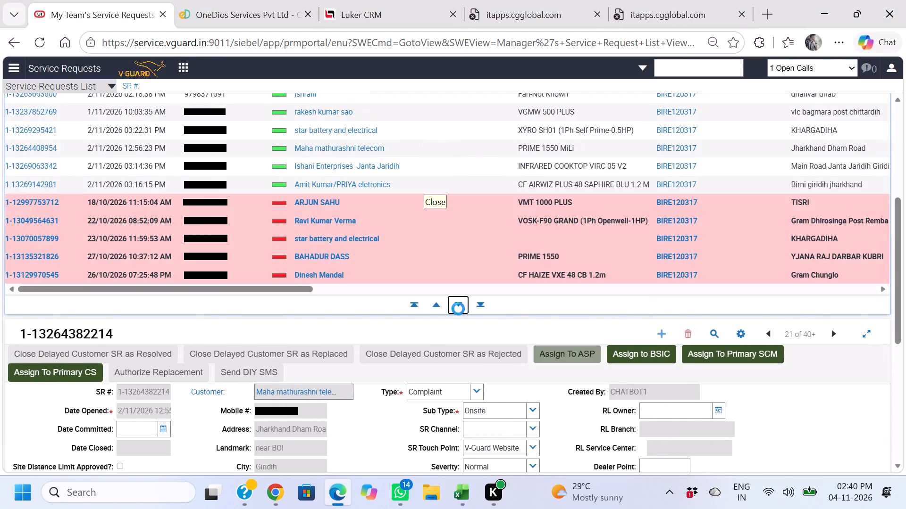
left_click(458, 315)
left_click(459, 469)
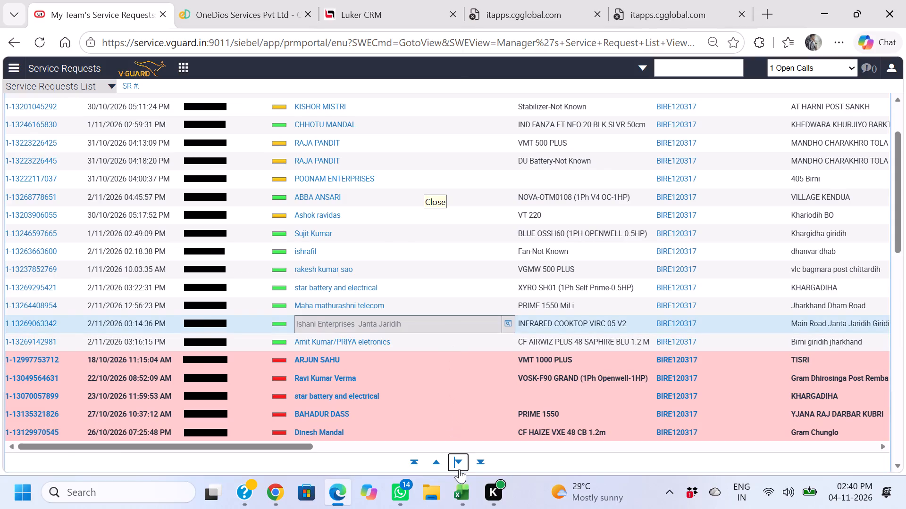
left_click(455, 469)
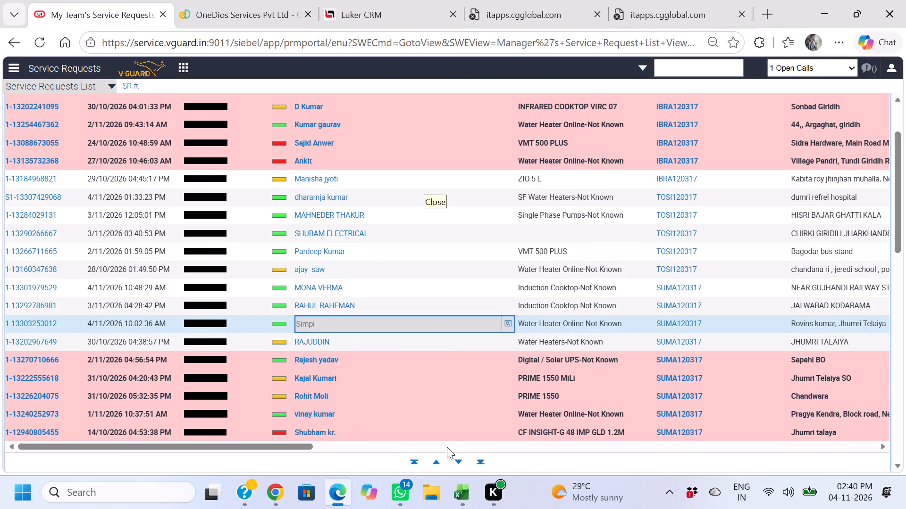
left_click(43, 430)
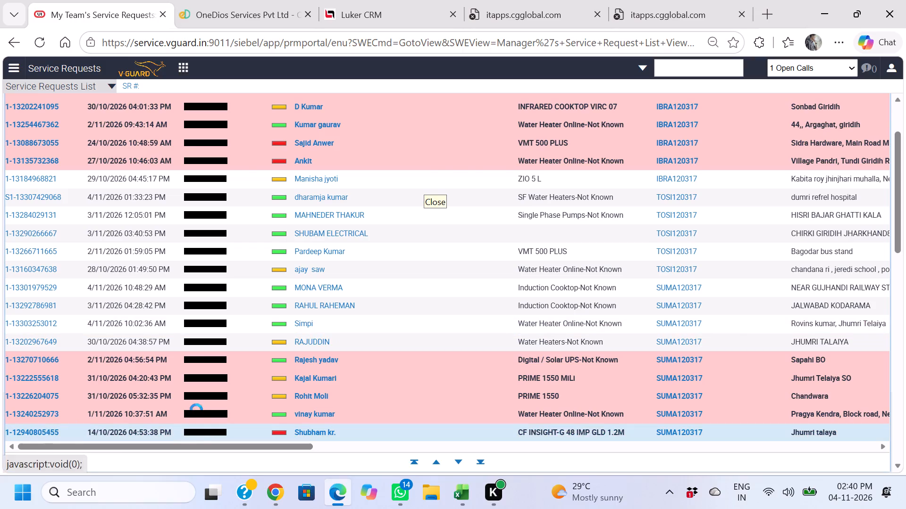
scroll(174, 382, "down", 4)
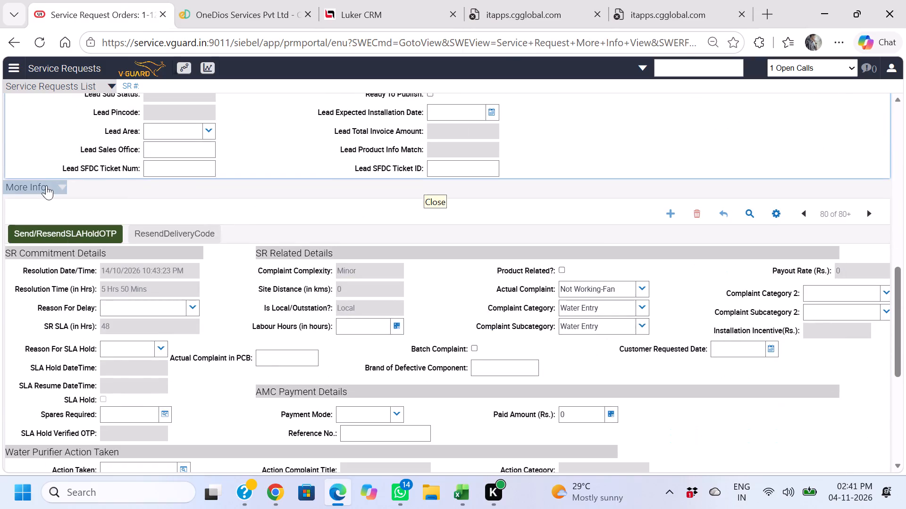
left_click(46, 185)
left_click(57, 284)
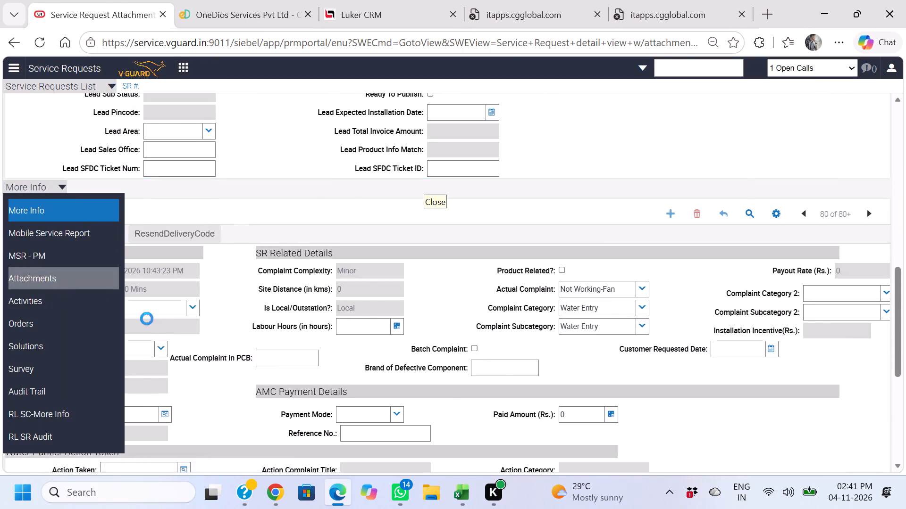
left_click(32, 373)
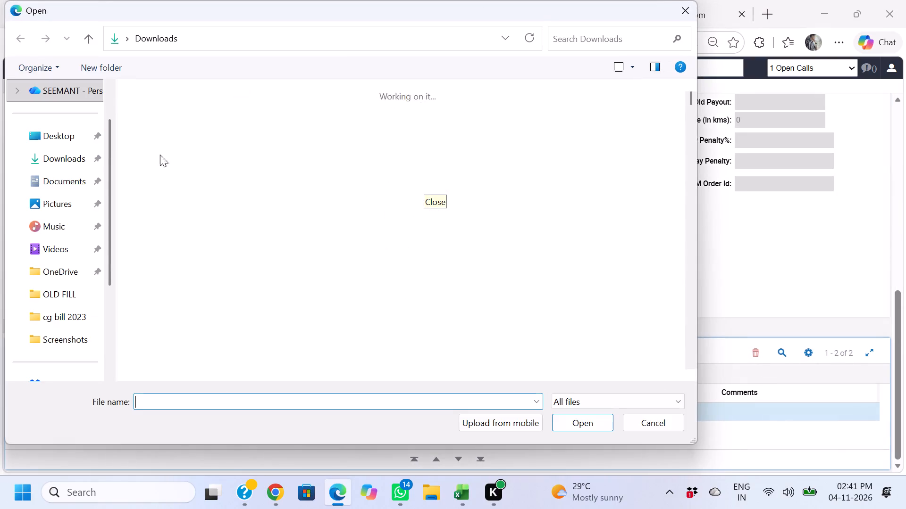
left_click(193, 191)
left_click(578, 433)
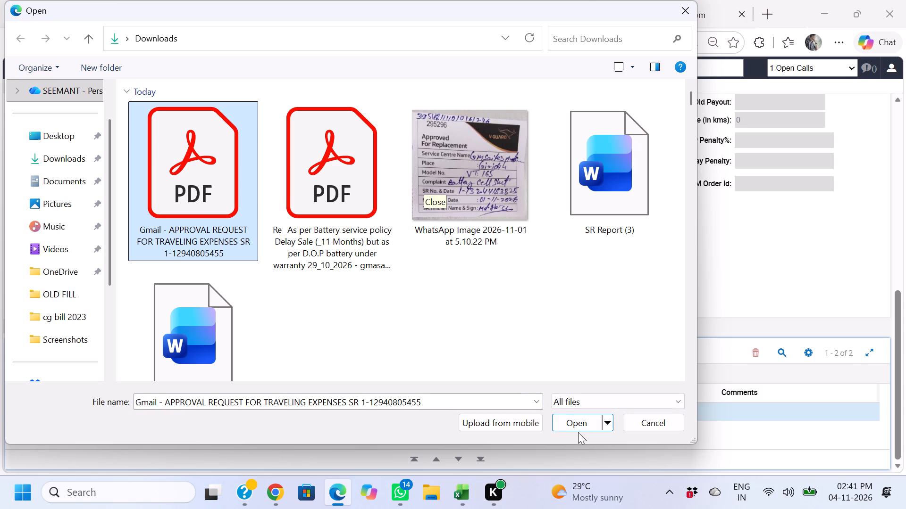
left_click(575, 425)
Set the file type of the newly attached traveling expenses PDF to Expense Approval Mail.
left_click(508, 407)
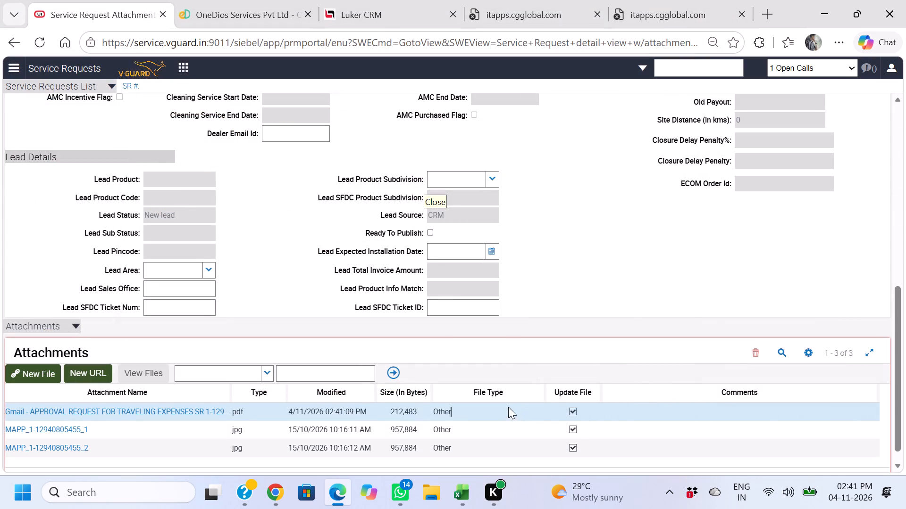
left_click(532, 407)
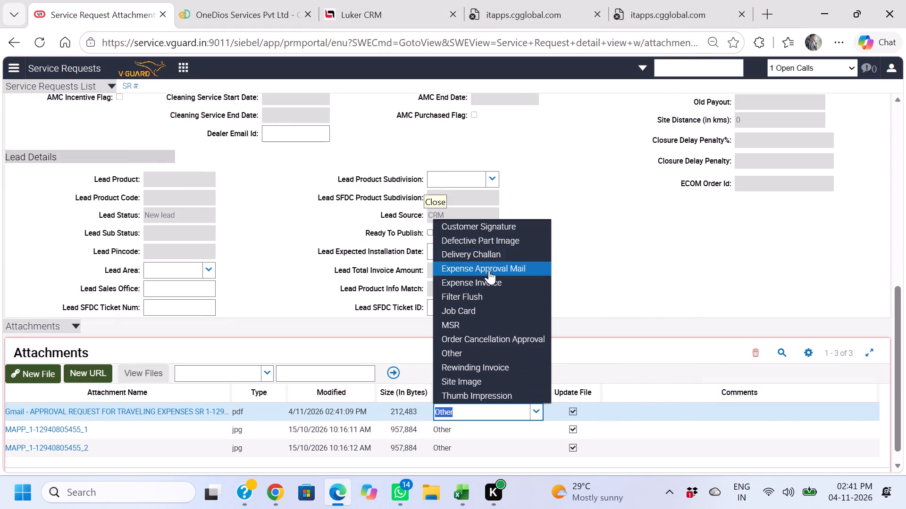
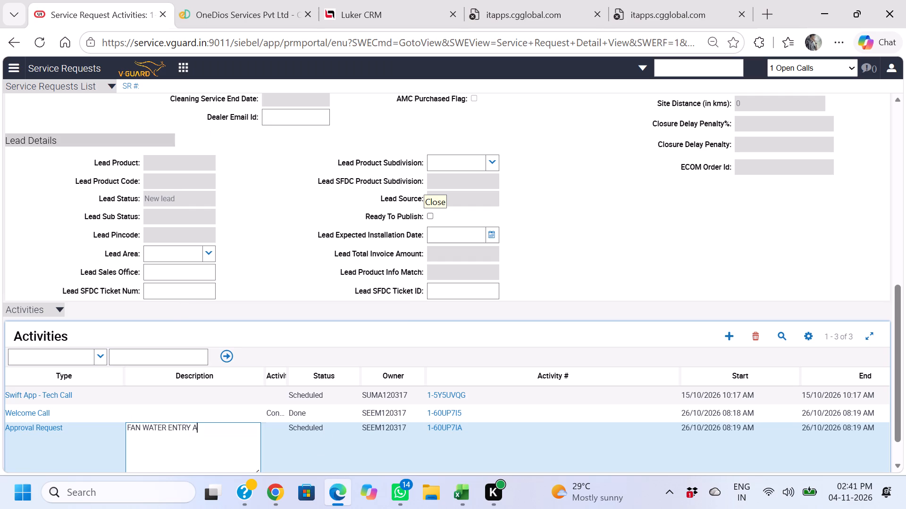
Continue the Approval Request activity's description so that it reads "FAN WATER ENTRY APPROVAL AMOUNT".
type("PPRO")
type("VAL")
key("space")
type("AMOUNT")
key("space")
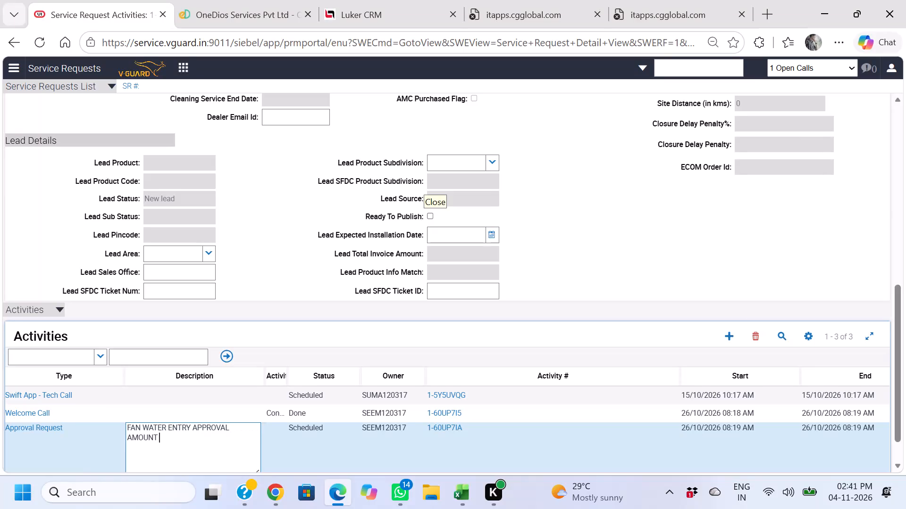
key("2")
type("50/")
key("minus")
left_click(398, 441)
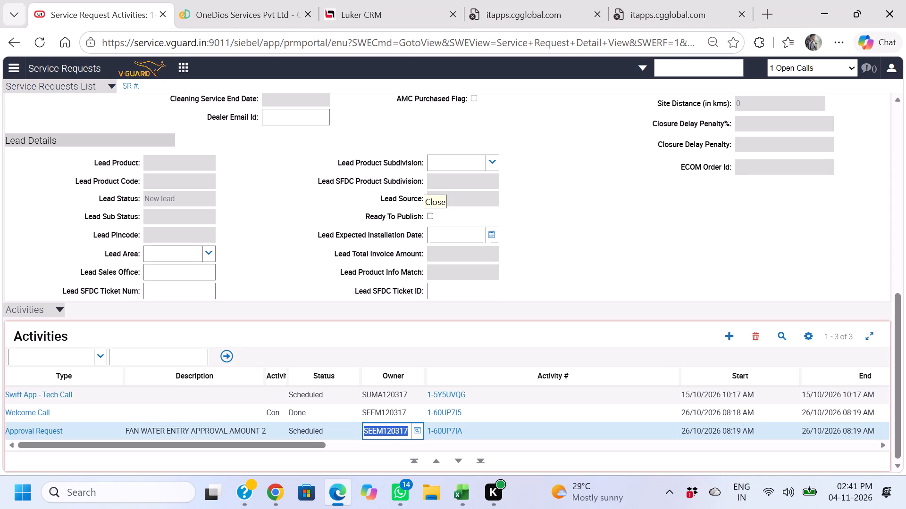
key("BackSpace")
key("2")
left_click(417, 390)
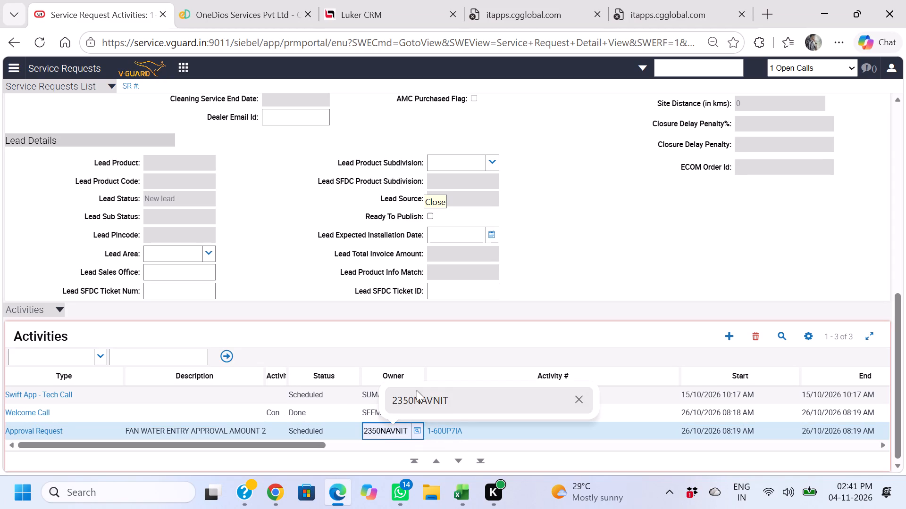
Return to the Service Requests List and switch it to All Service Requests.
left_click(18, 61)
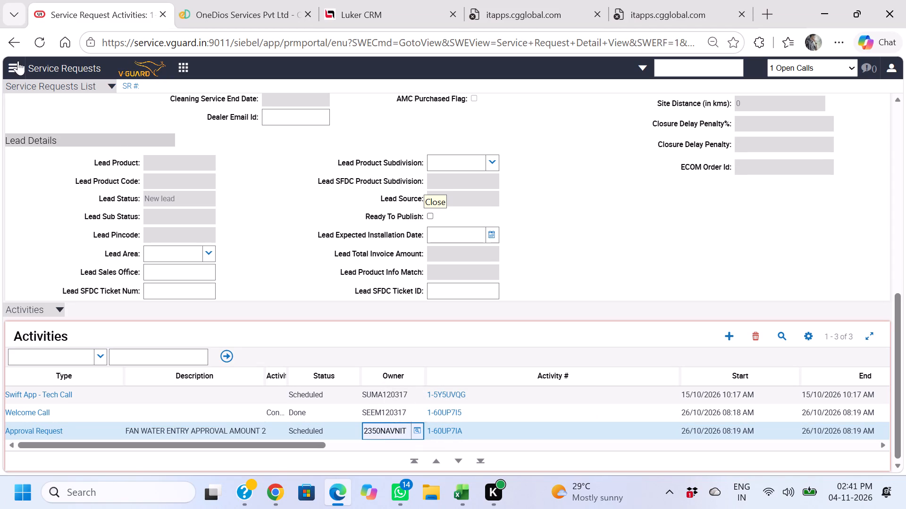
left_click(87, 113)
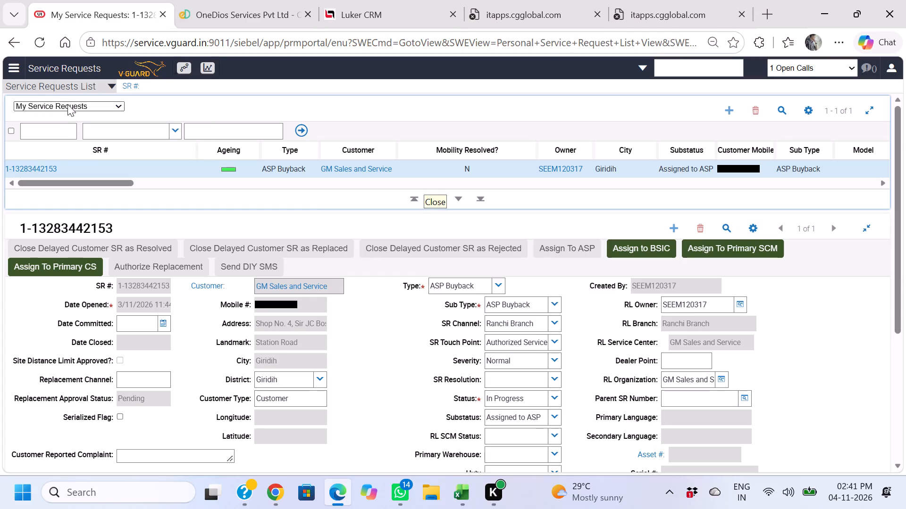
left_click(67, 105)
left_click(64, 132)
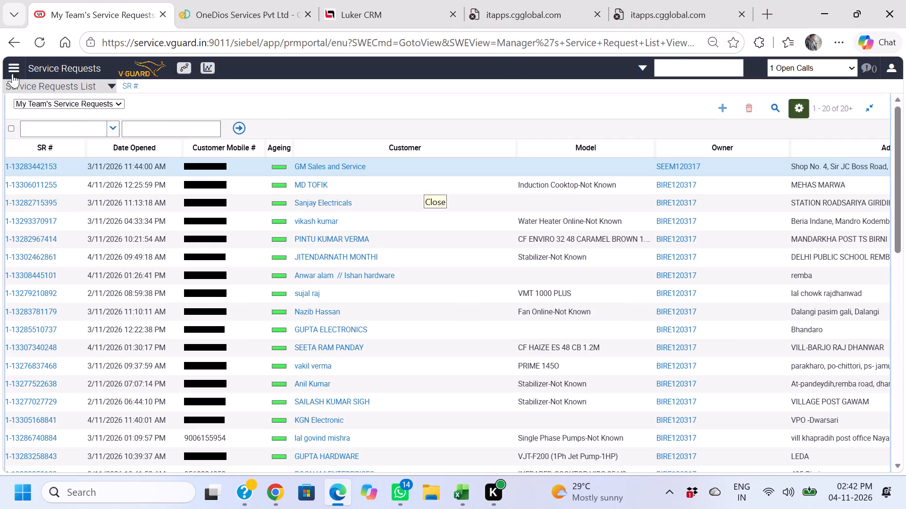
left_click(48, 100)
left_click(53, 148)
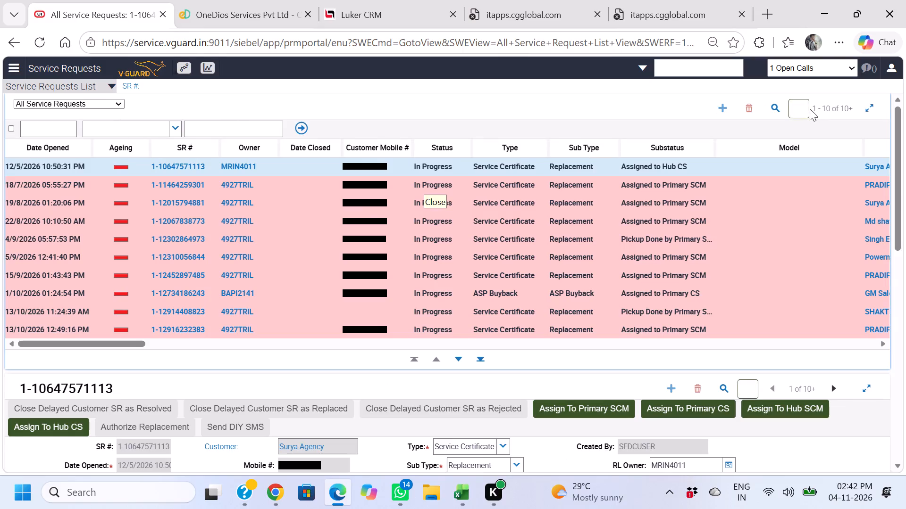
Open the displayed-columns settings for the All Service Requests list and add Expense to the selected columns.
left_click(810, 109)
left_click(796, 109)
scroll(788, 255, "down", 3)
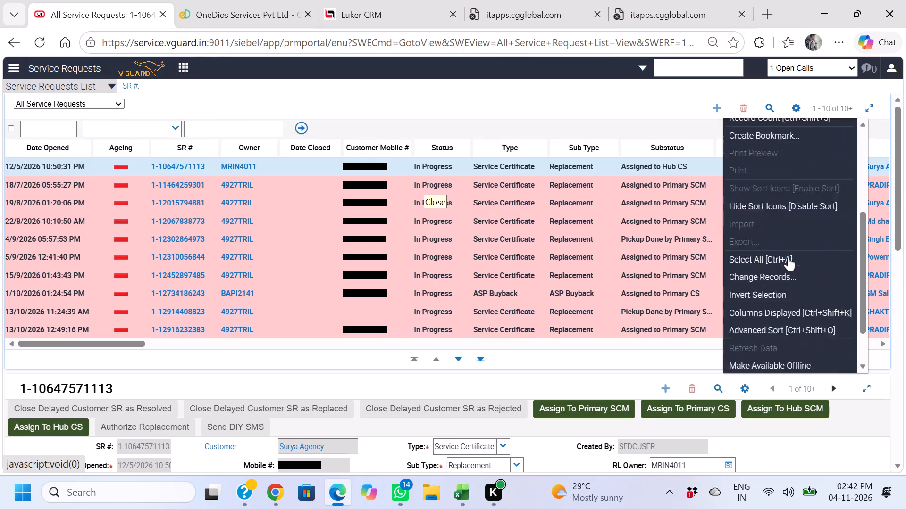
scroll(756, 247, "down", 4)
scroll(759, 254, "up", 4)
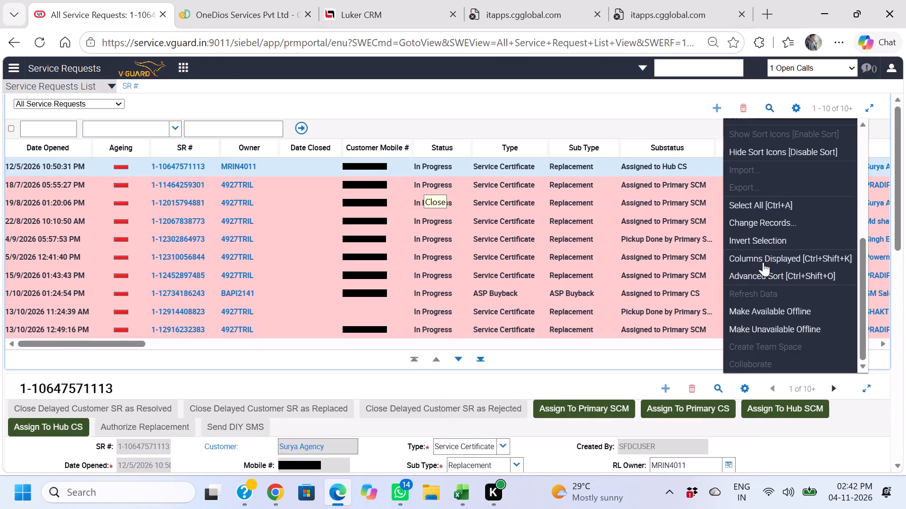
scroll(768, 296, "down", 1)
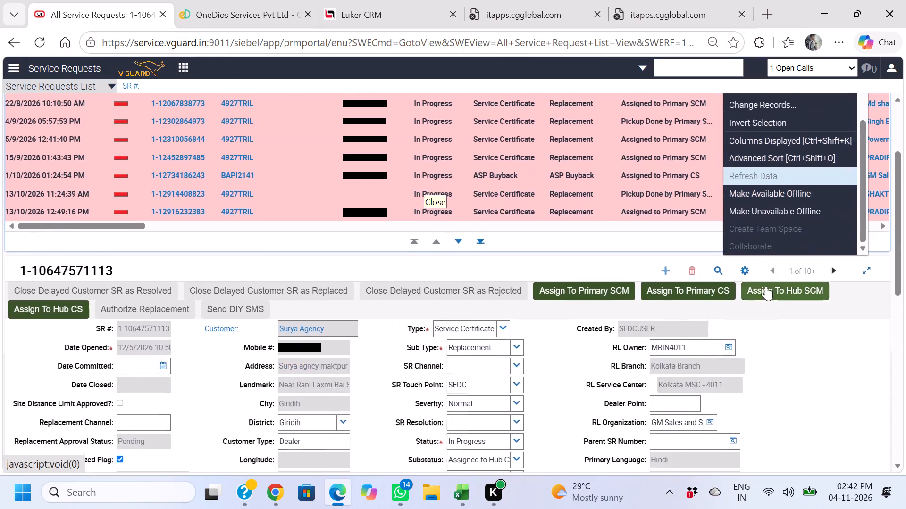
scroll(766, 286, "up", 2)
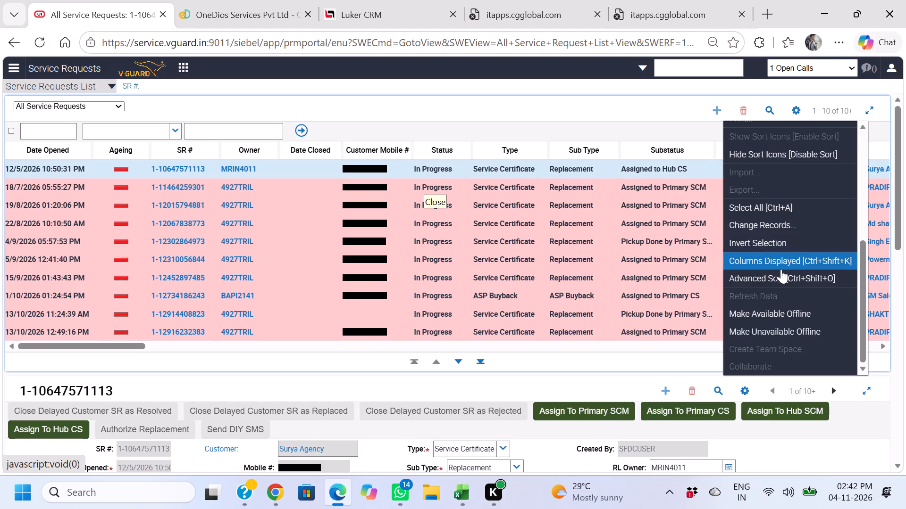
left_click_drag(781, 250, 782, 260)
left_click(782, 260)
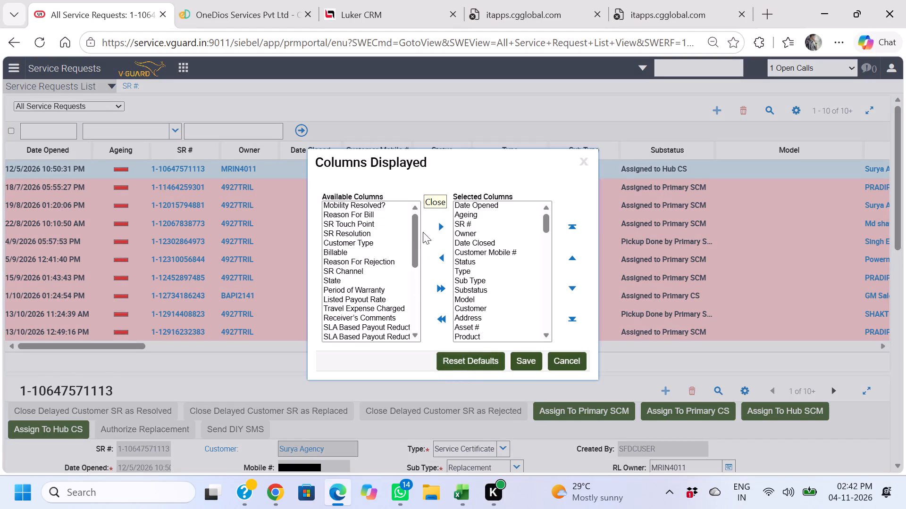
left_click_drag(409, 243, 410, 273)
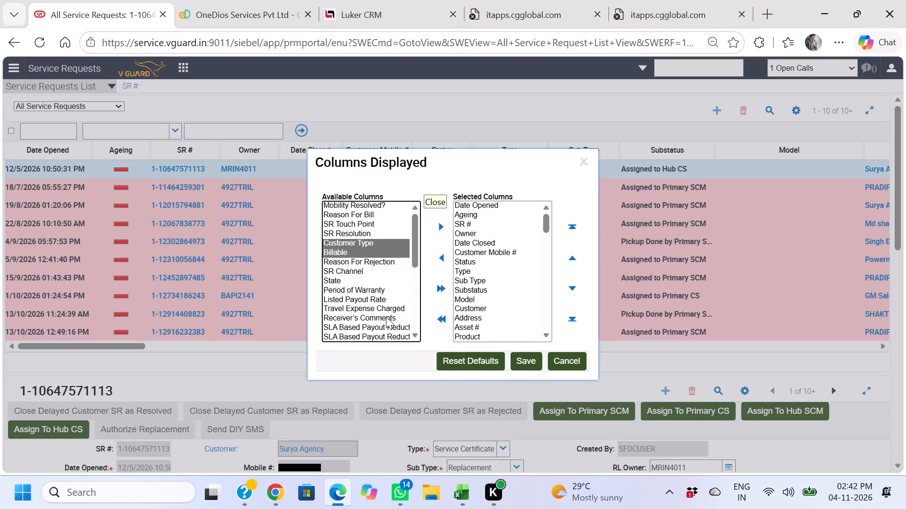
left_click(382, 304)
left_click(378, 311)
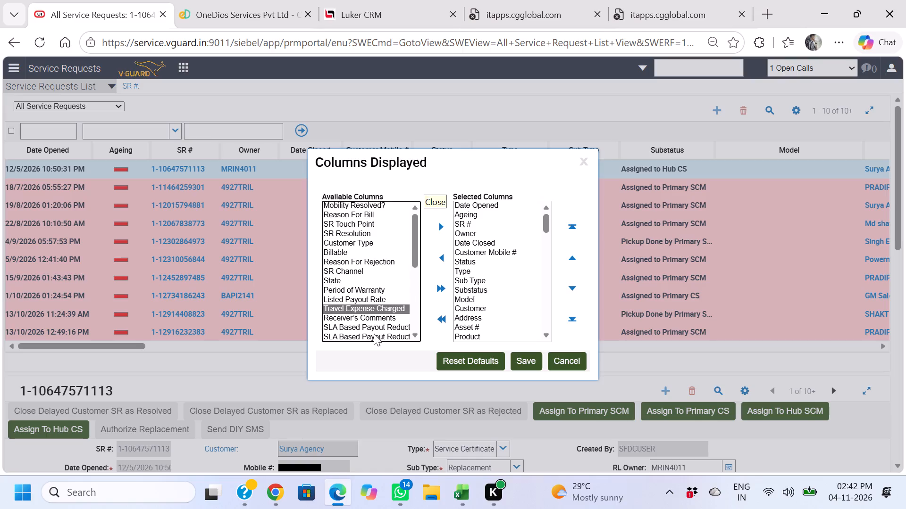
scroll(374, 324, "down", 5)
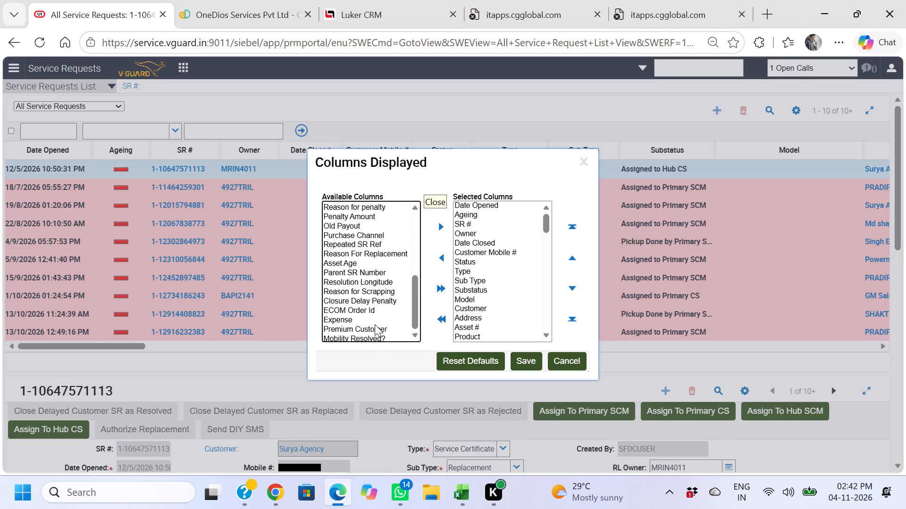
left_click(379, 326)
left_click(377, 314)
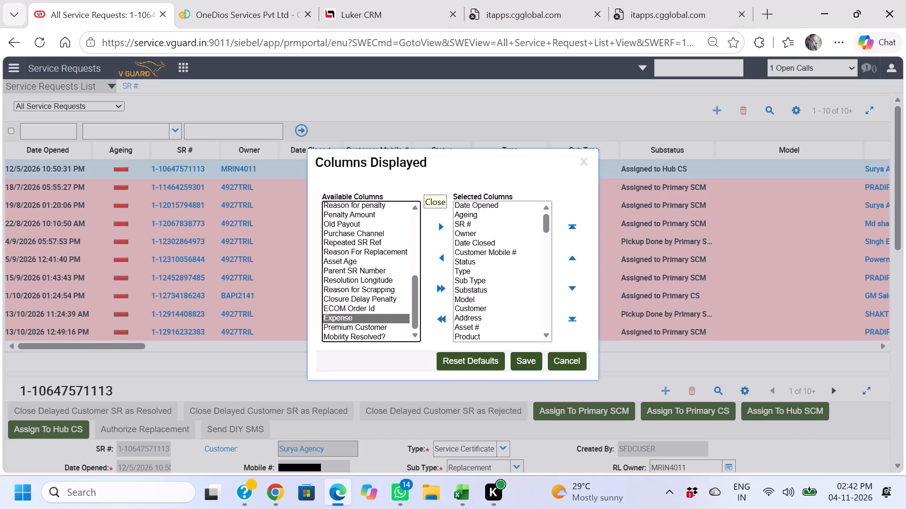
left_click(443, 226)
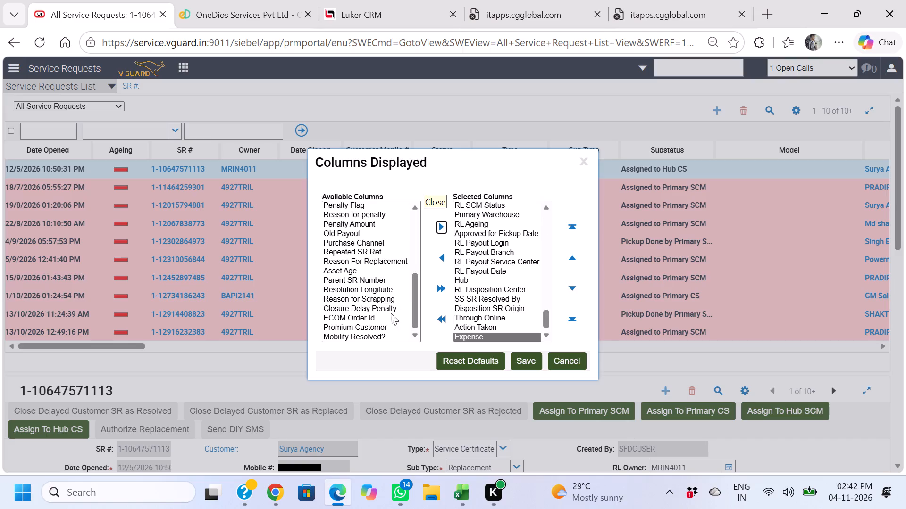
Add Travel Expense Charged to the selected columns and save the column layout.
scroll(383, 335, "down", 1)
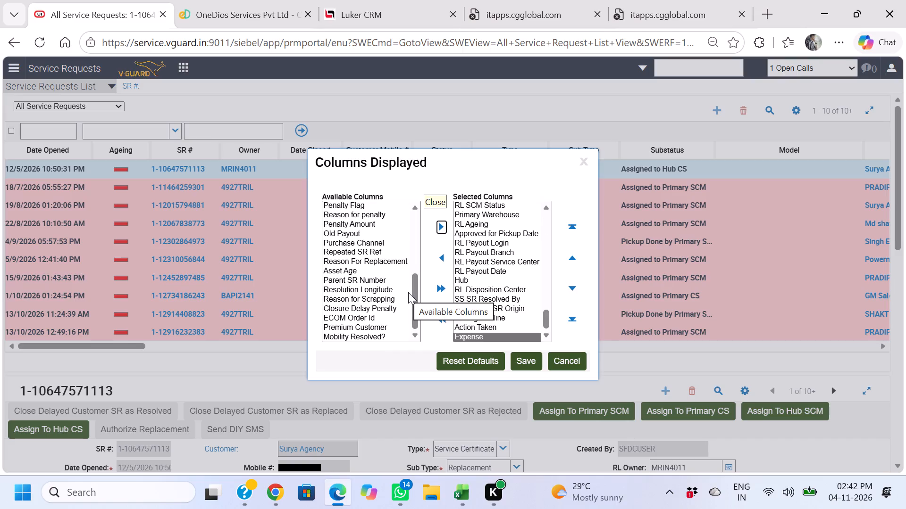
left_click(417, 292)
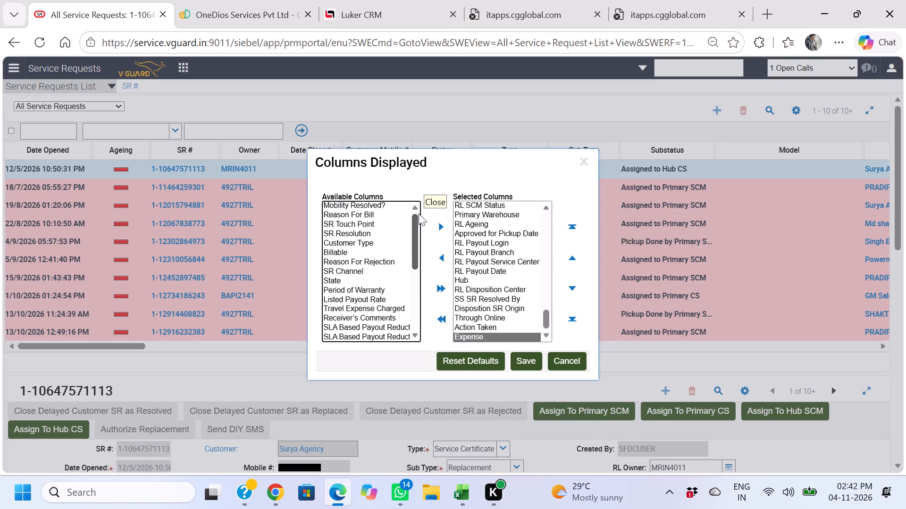
left_click(376, 311)
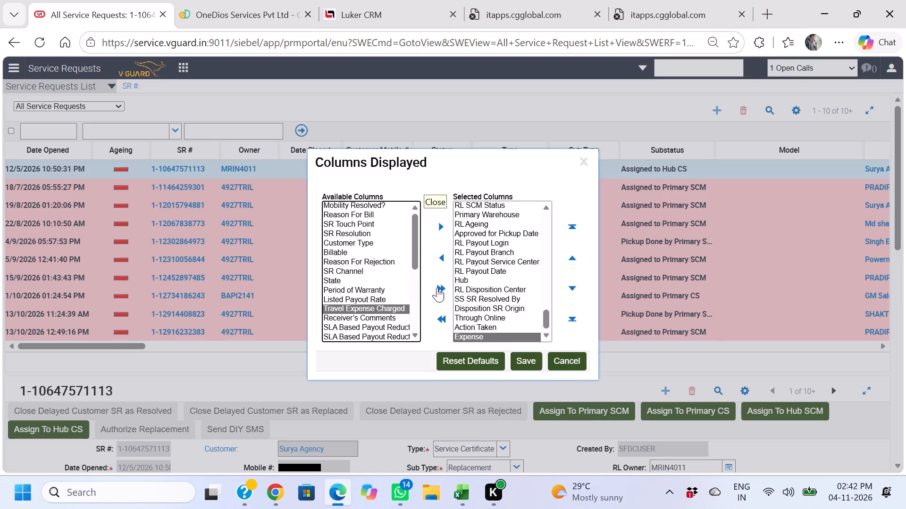
left_click(441, 222)
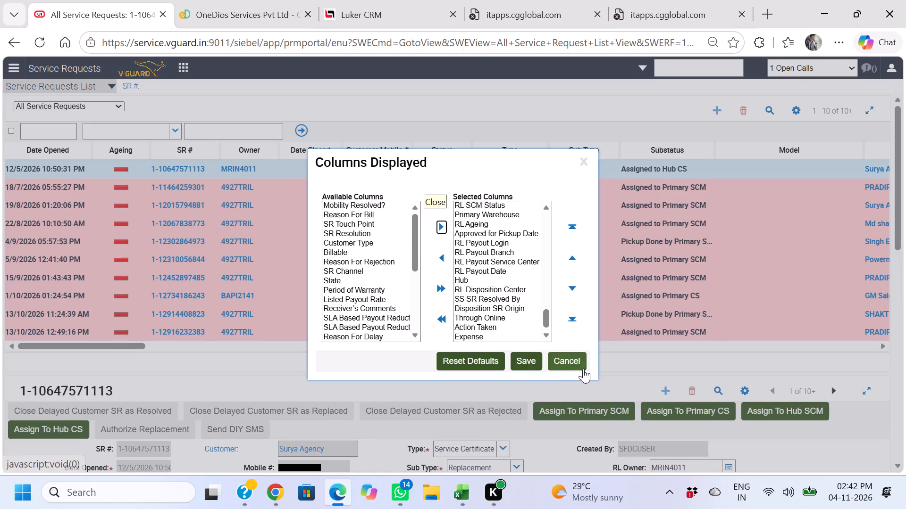
scroll(512, 306, "down", 6)
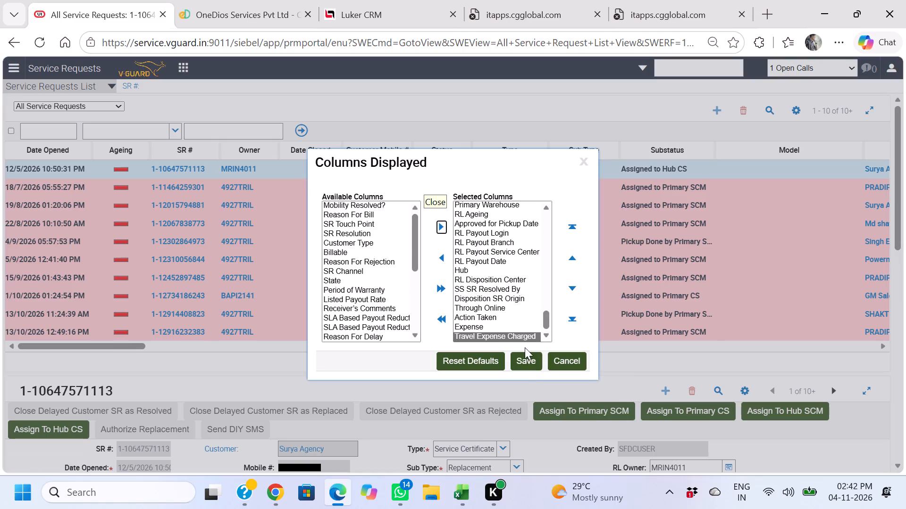
left_click(526, 363)
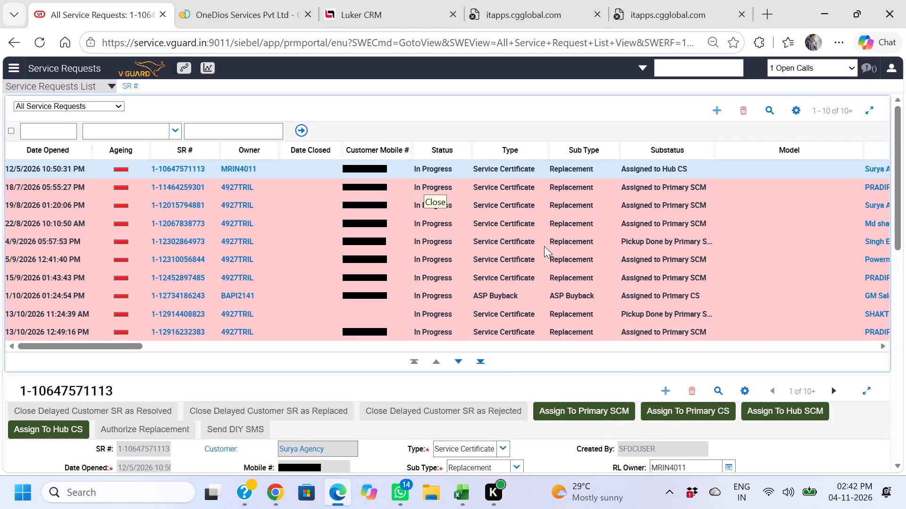
Query All Service Requests for a Date Closed of >=1/10/2026 AND <=31/10/2026.
scroll(516, 256, "down", 2)
scroll(516, 256, "up", 4)
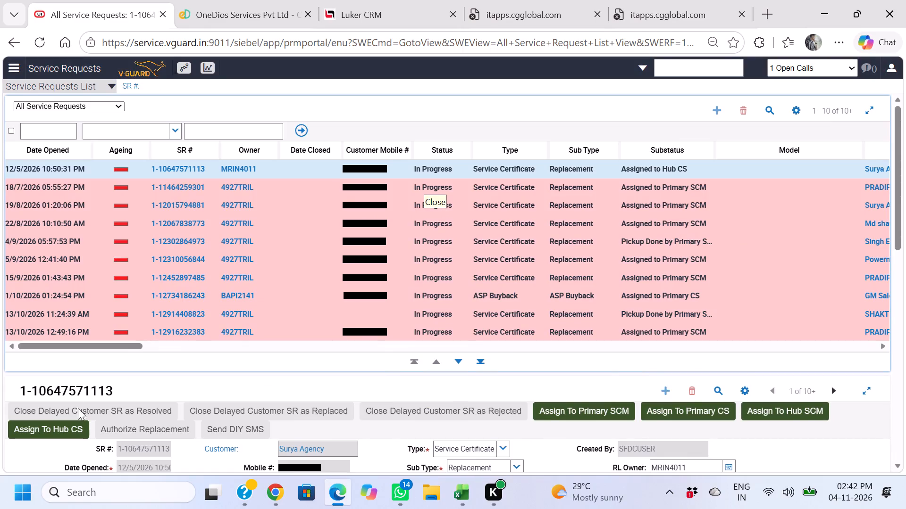
left_click_drag(92, 342, 885, 369)
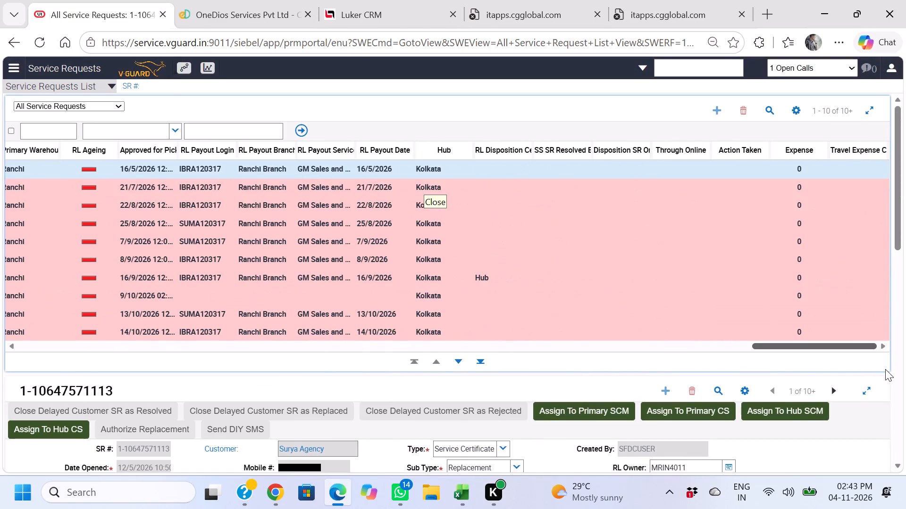
left_click_drag(885, 369, 0, 365)
left_click(763, 106)
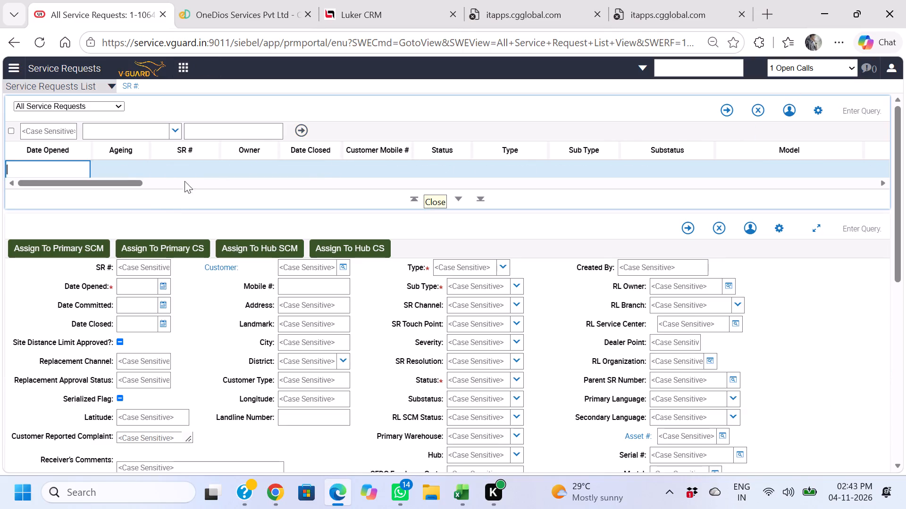
left_click_drag(132, 187, 0, 293)
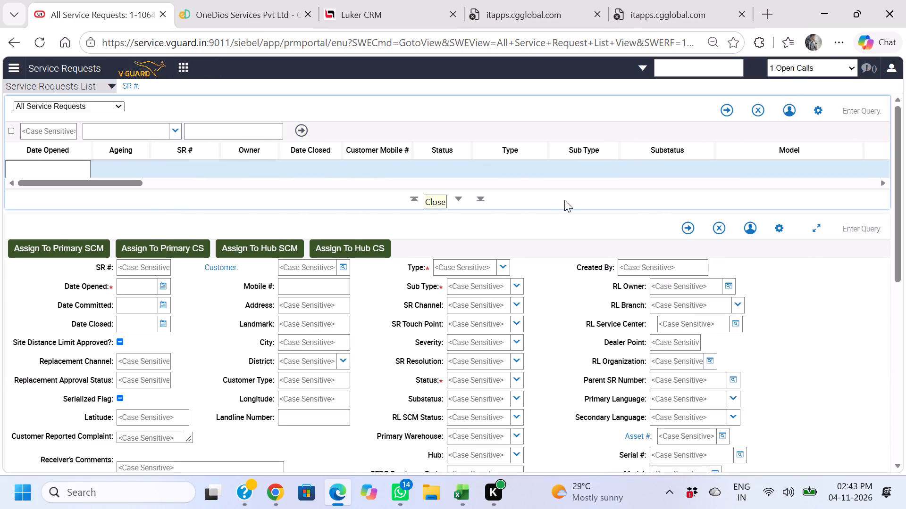
left_click(311, 158)
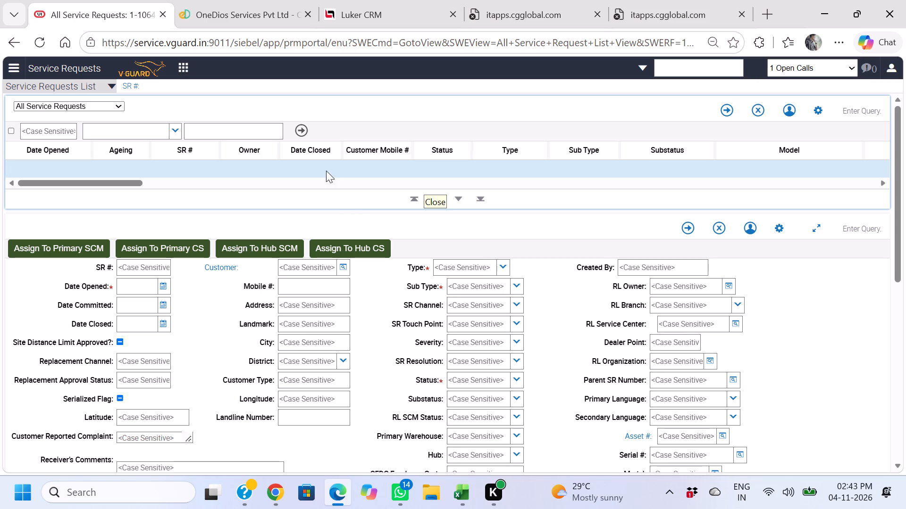
left_click(326, 171)
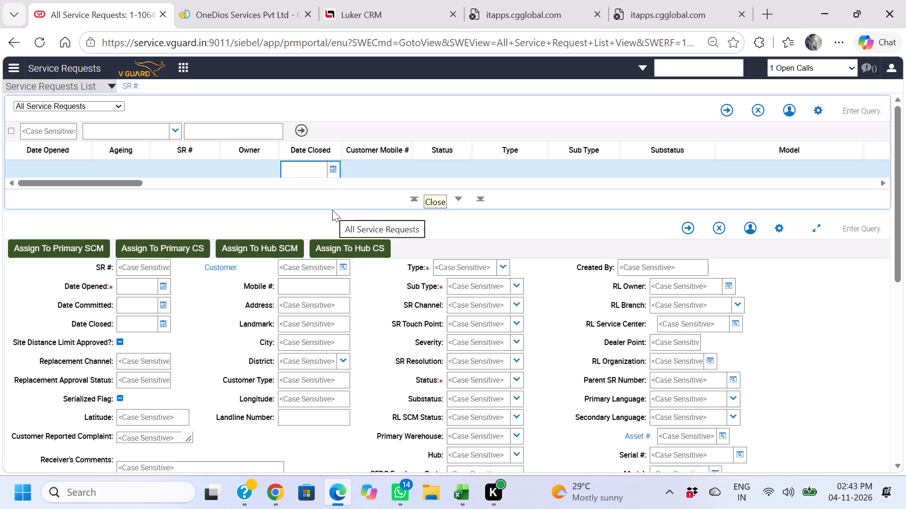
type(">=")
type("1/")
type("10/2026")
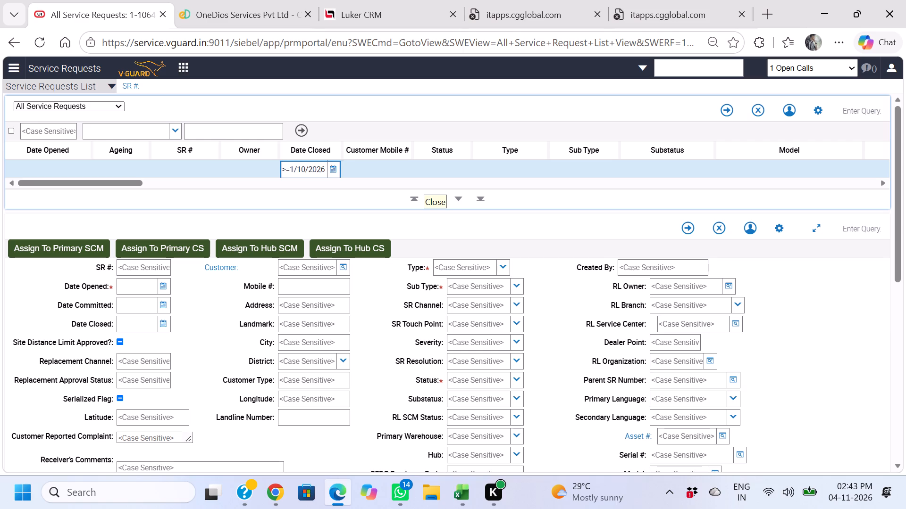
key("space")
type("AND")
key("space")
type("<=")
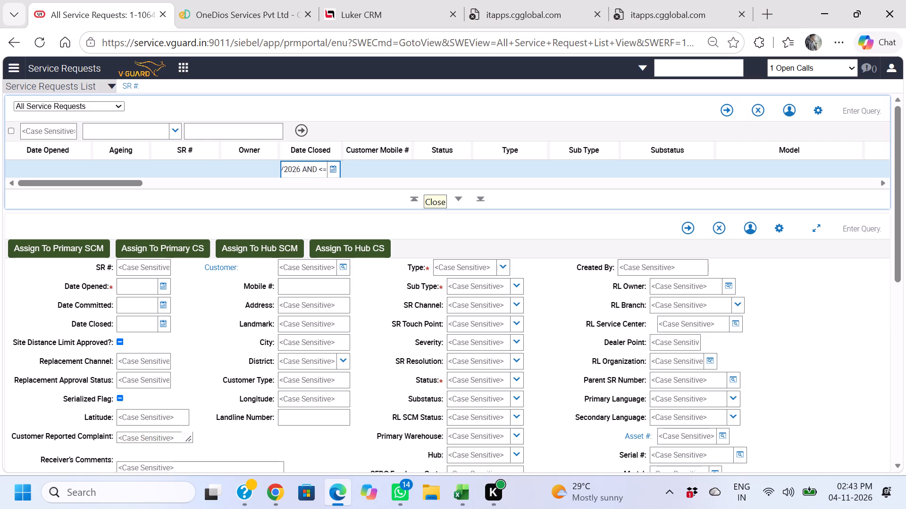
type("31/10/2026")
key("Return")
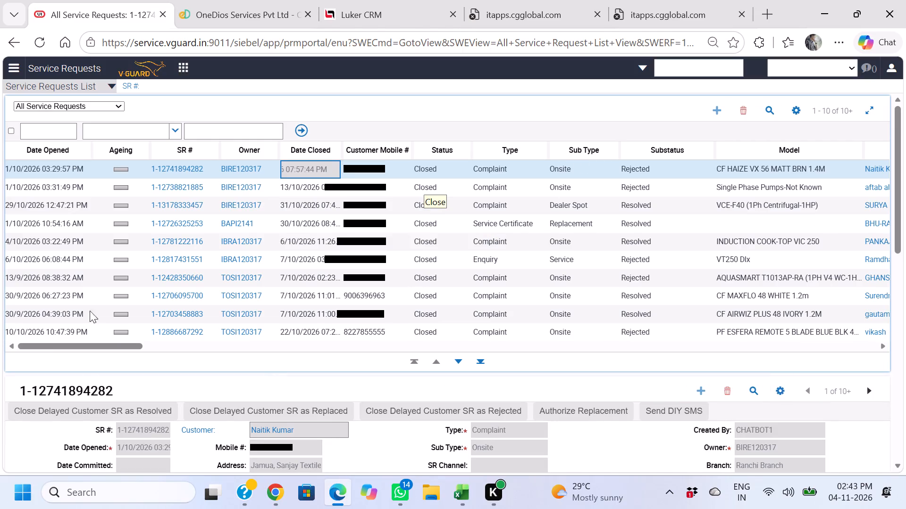
Submit the SR Report with EXCEL output for the queried closed service requests.
left_click_drag(71, 346, 905, 357)
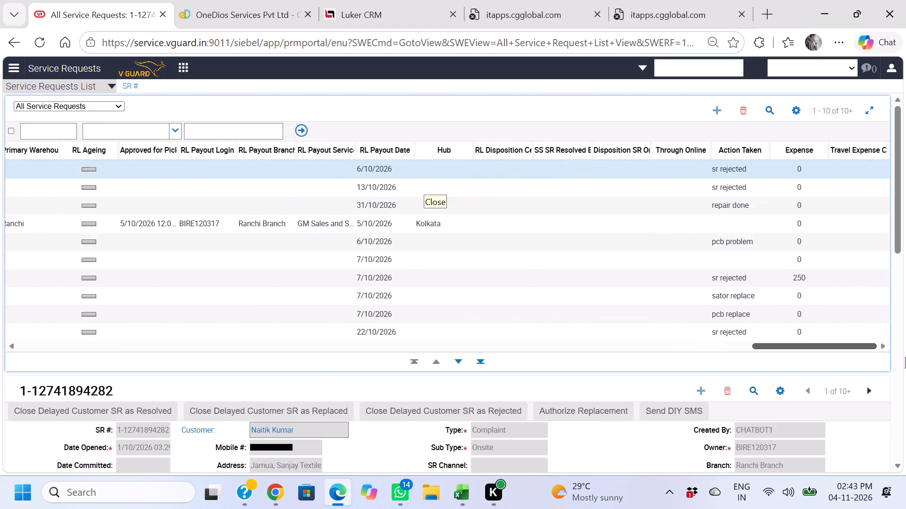
left_click_drag(905, 357, 898, 357)
left_click_drag(898, 357, 0, 402)
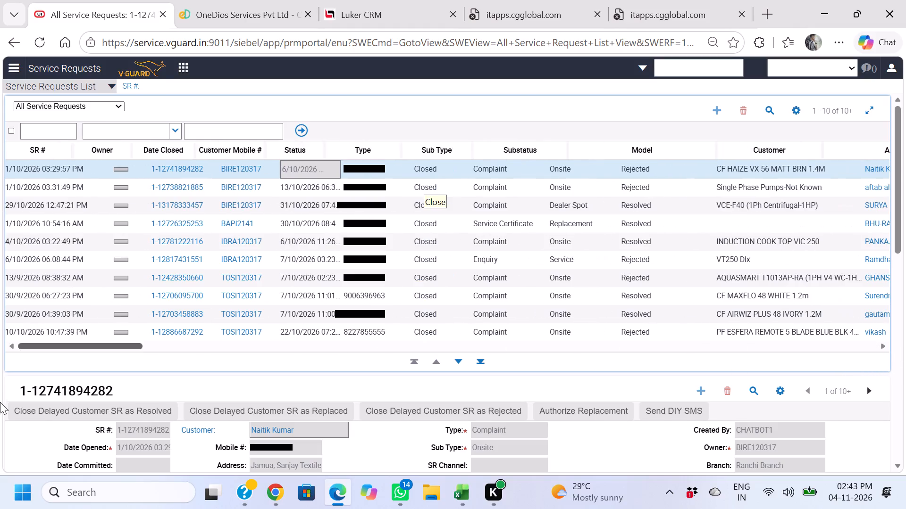
left_click_drag(0, 402, 0, 404)
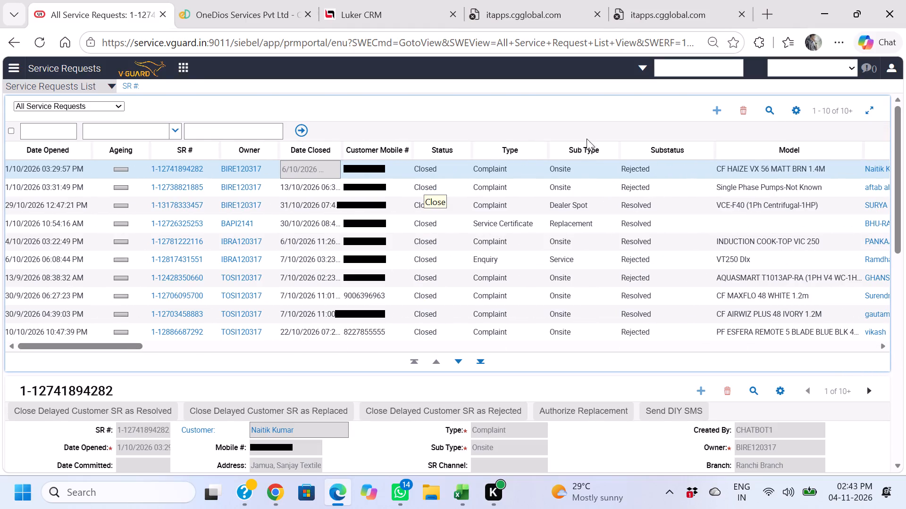
left_click(182, 66)
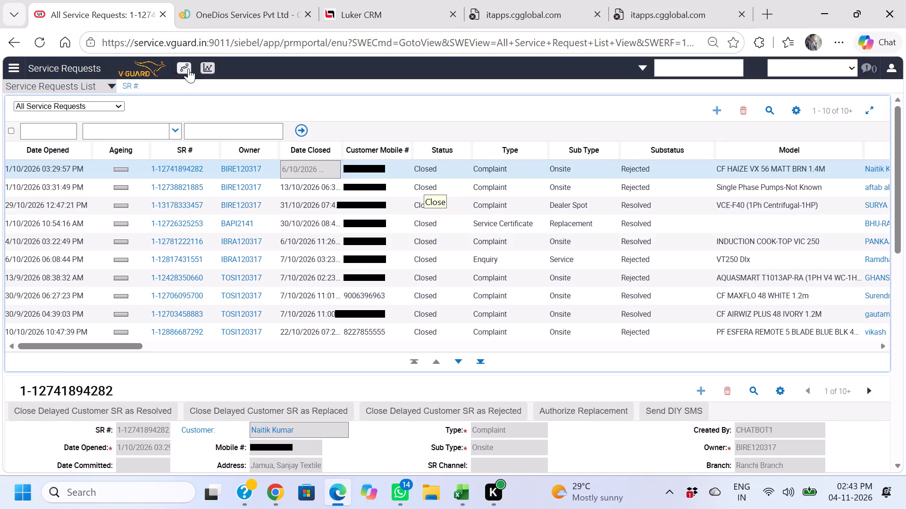
left_click(210, 64)
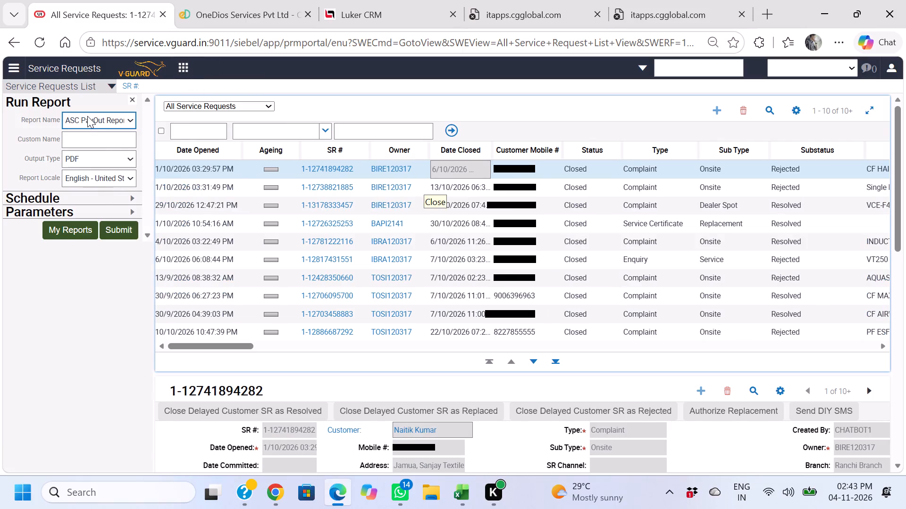
left_click(107, 117)
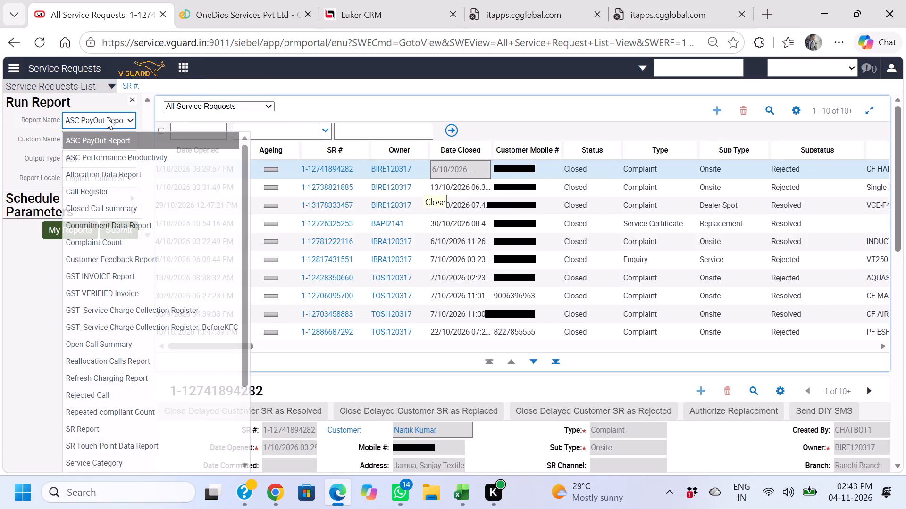
scroll(120, 394, "down", 2)
left_click(104, 334)
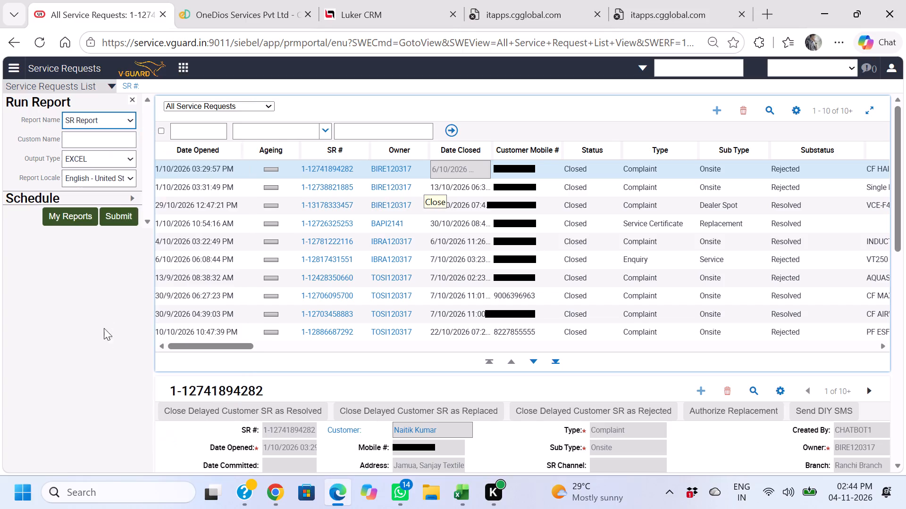
left_click(113, 216)
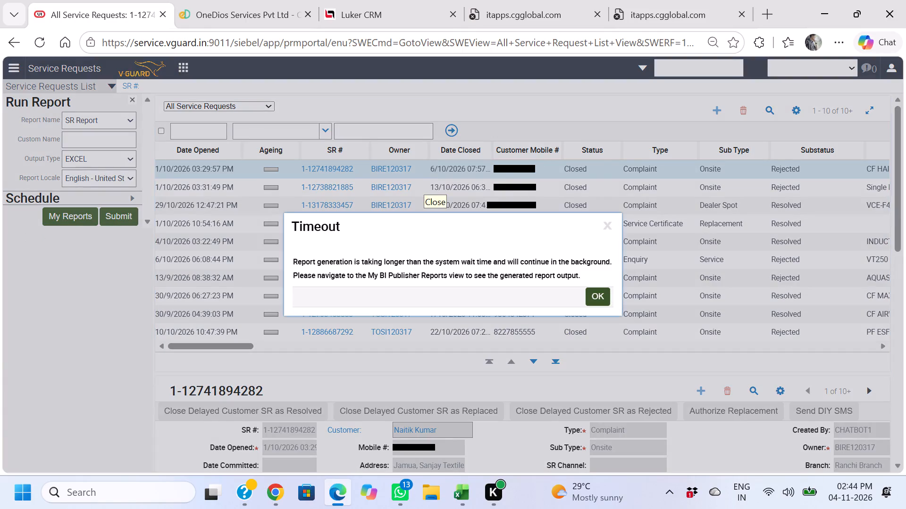
left_click(604, 299)
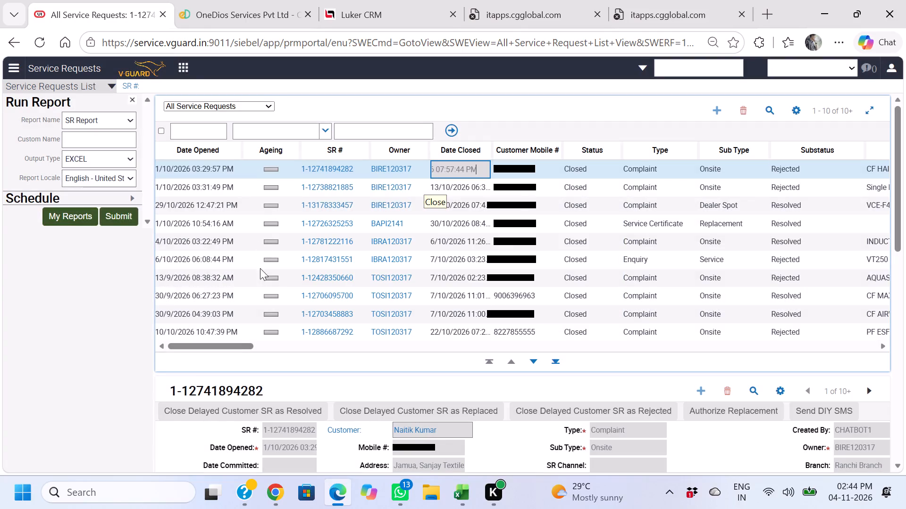
Go to the BI Publisher Reports screen through the site map.
left_click(191, 75)
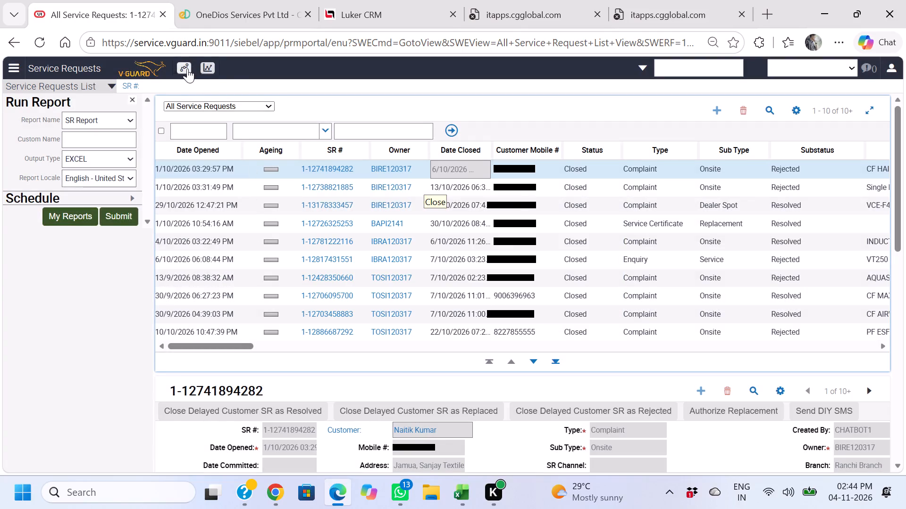
left_click(187, 68)
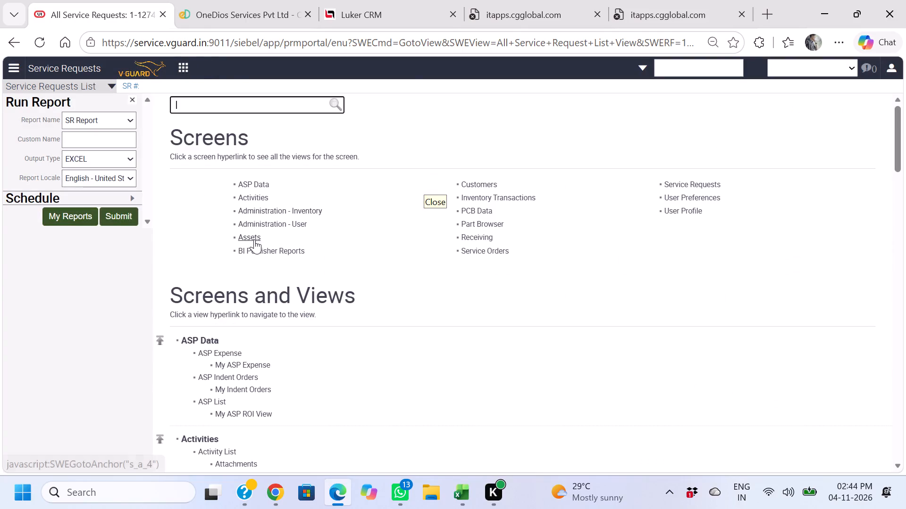
left_click(260, 256)
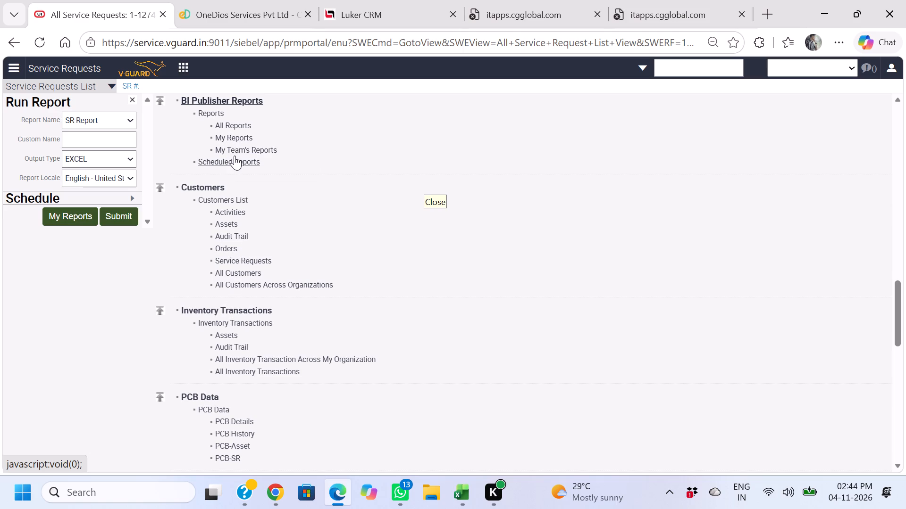
left_click(236, 95)
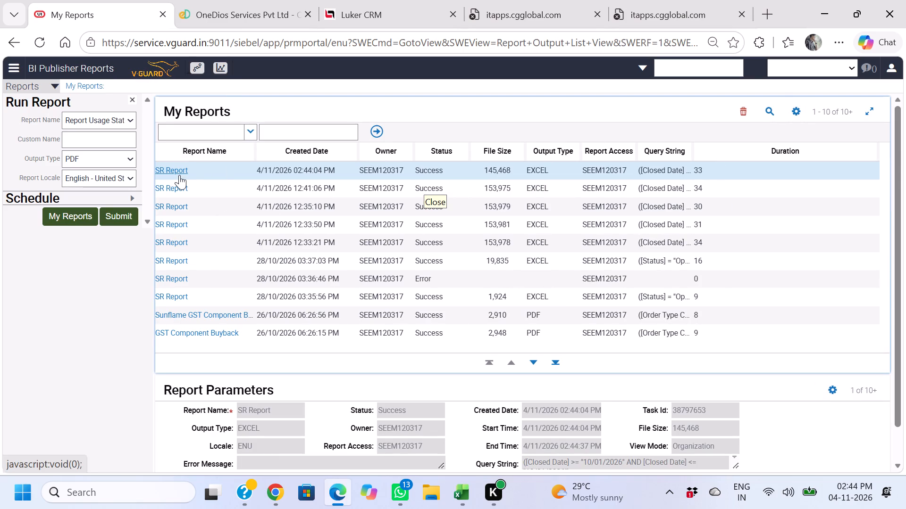
Download the newest SR Report from My Reports and show the file in its Downloads folder.
left_click(76, 115)
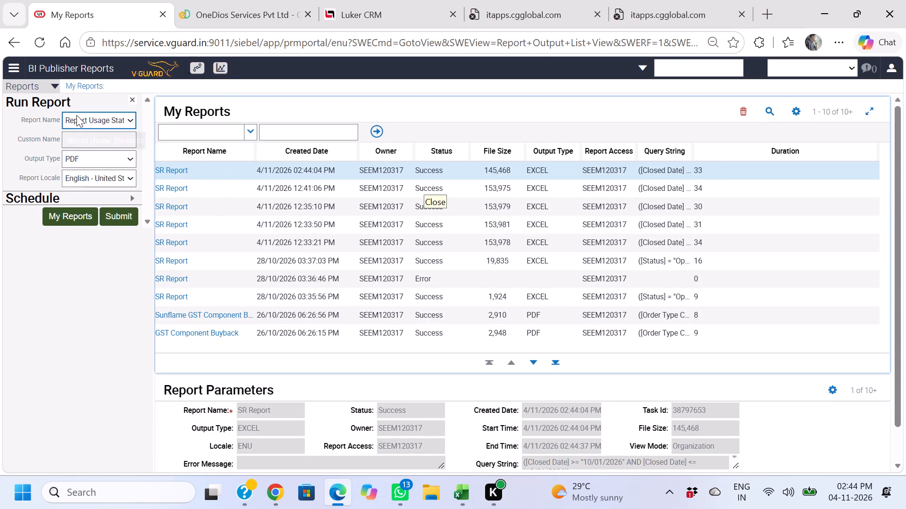
left_click(76, 116)
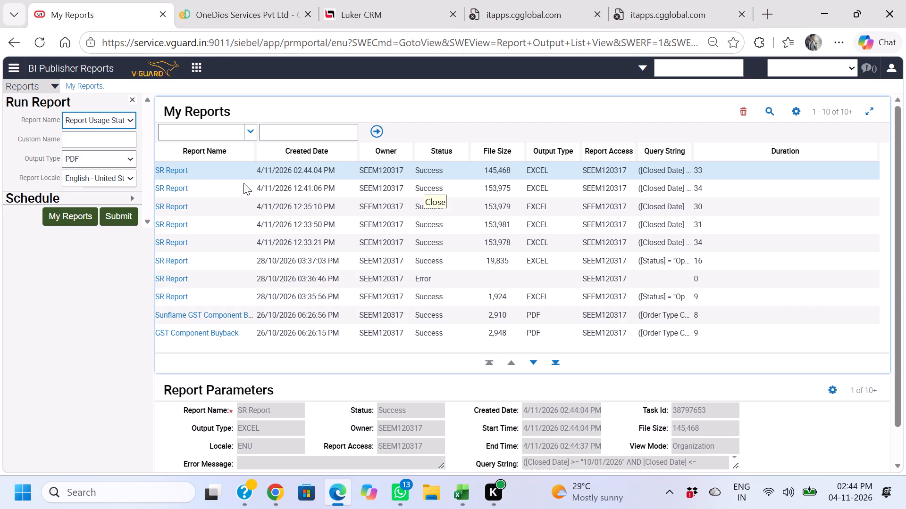
left_click(176, 172)
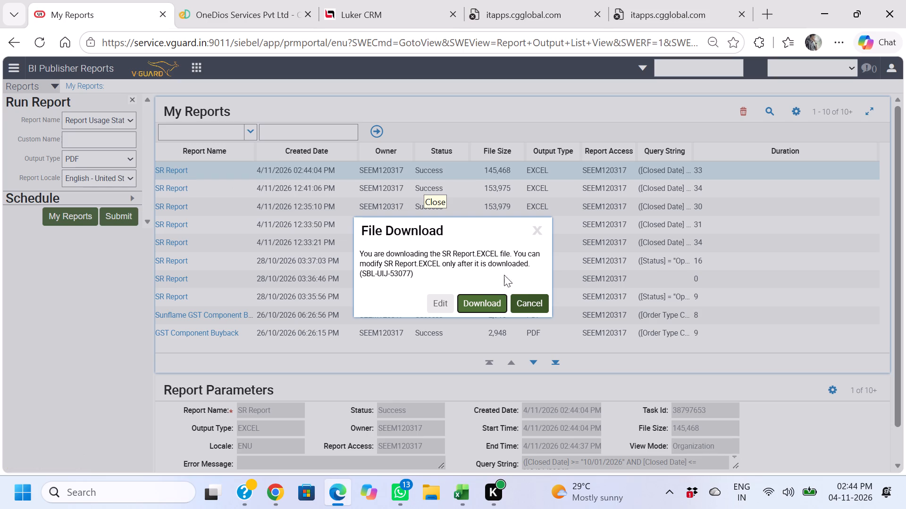
left_click(487, 299)
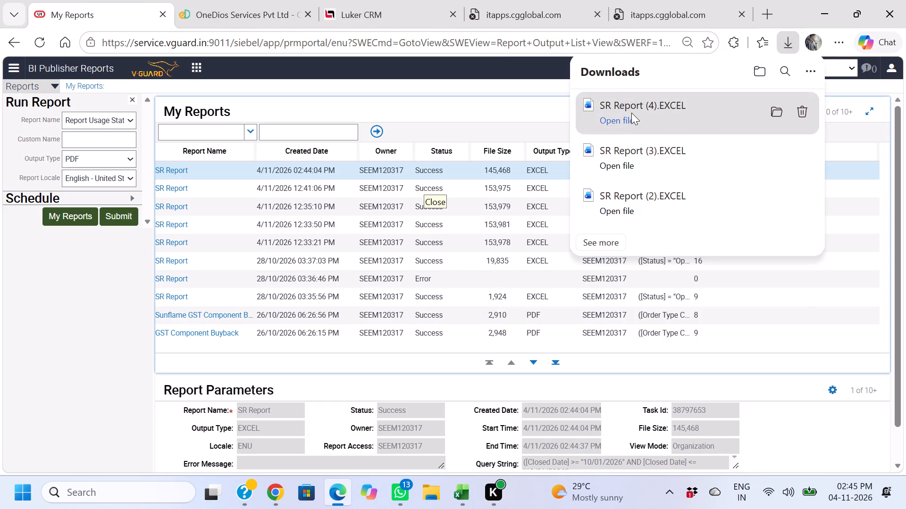
left_click(775, 109)
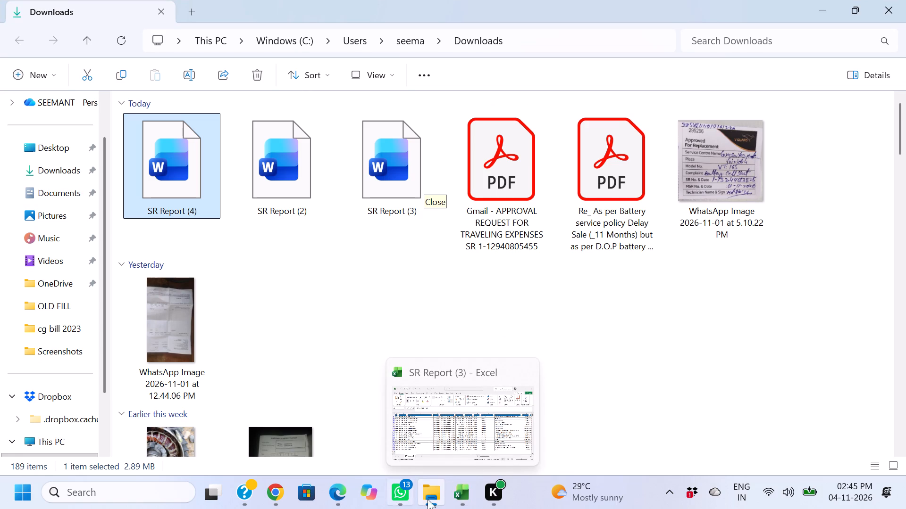
Switch to the SR Report (3) workbook in Excel and add a blank worksheet.
left_click(464, 442)
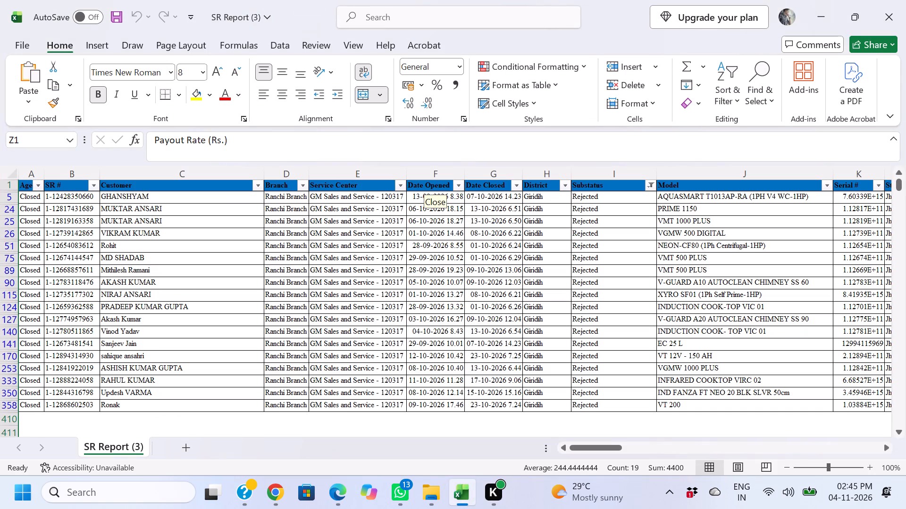
left_click(187, 446)
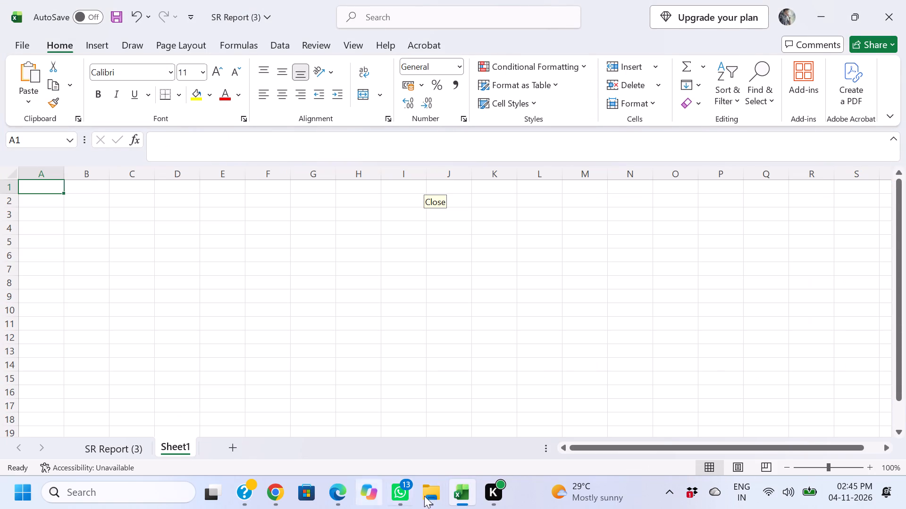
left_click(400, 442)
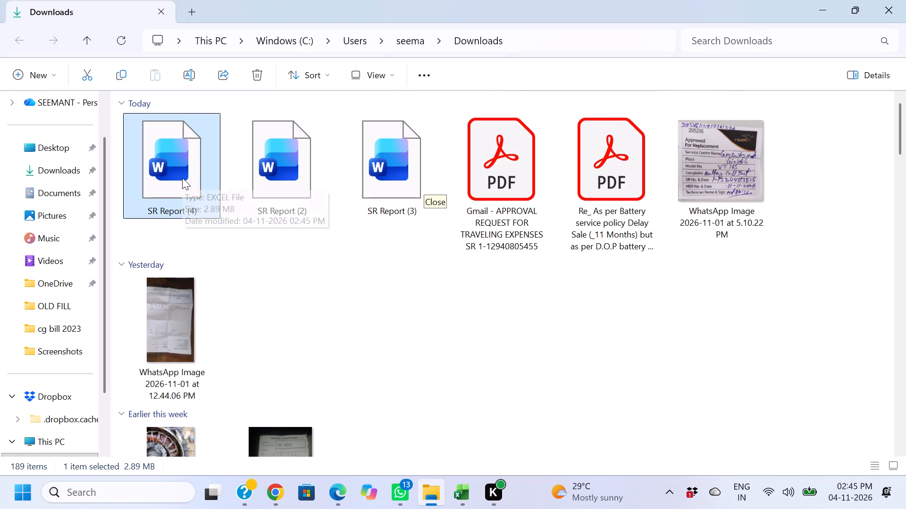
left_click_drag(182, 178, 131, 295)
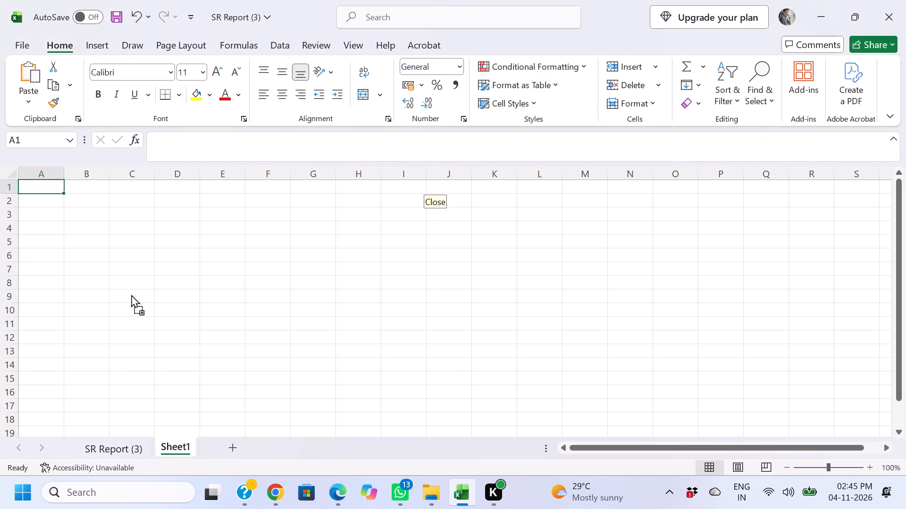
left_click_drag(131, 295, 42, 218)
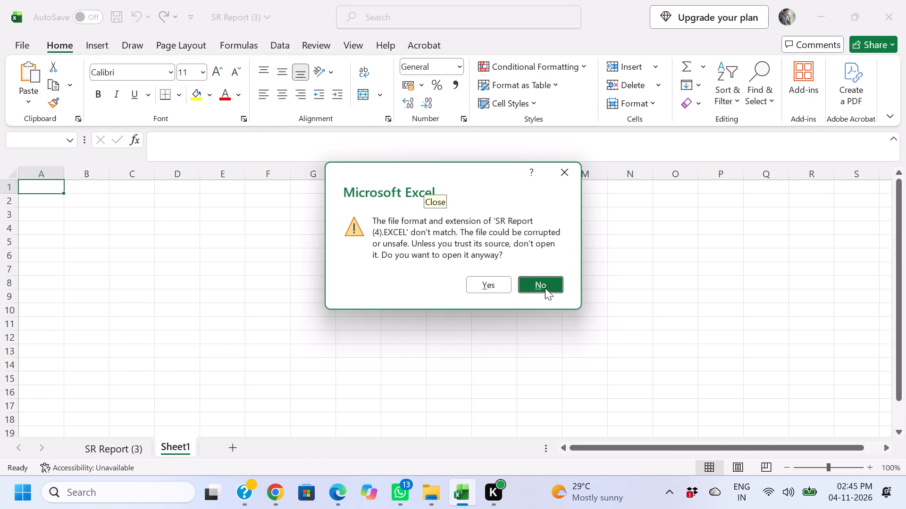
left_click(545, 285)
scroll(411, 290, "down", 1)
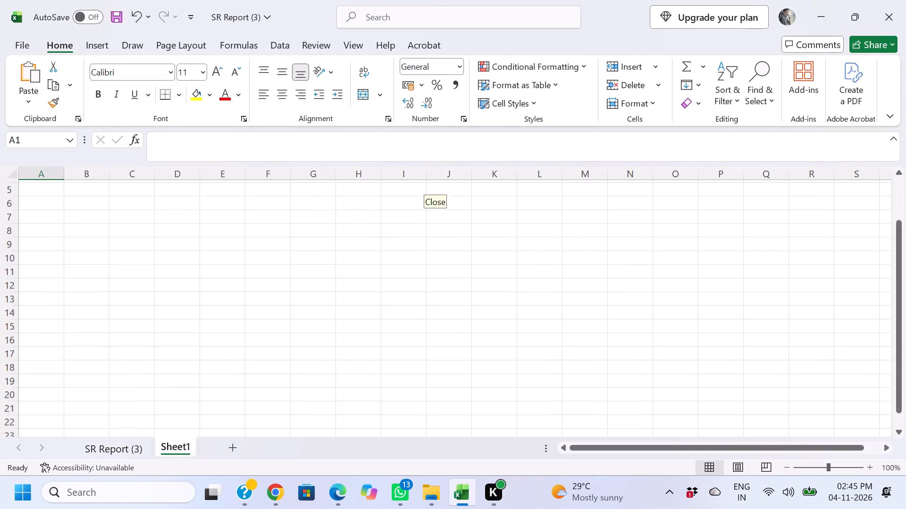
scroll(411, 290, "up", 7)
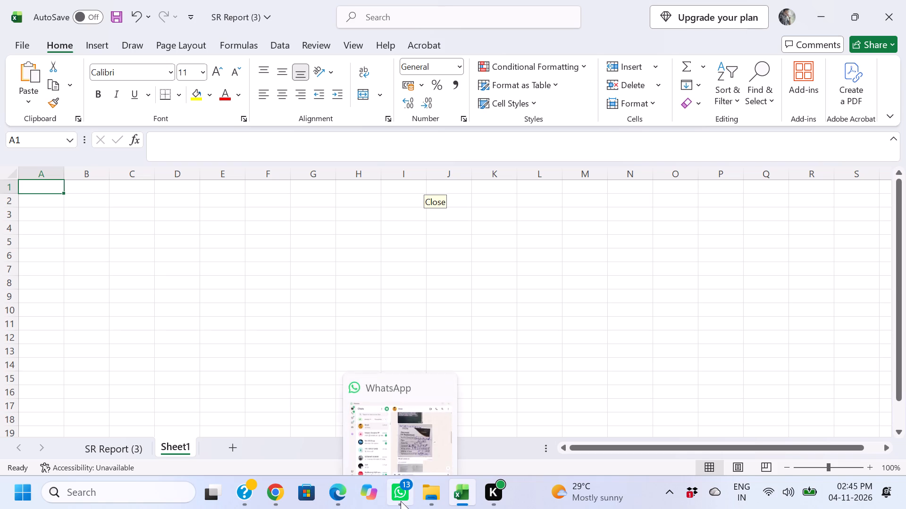
Open SR Report (4) from the Downloads folder in Excel, accepting the file format mismatch, and enable editing.
left_click(415, 416)
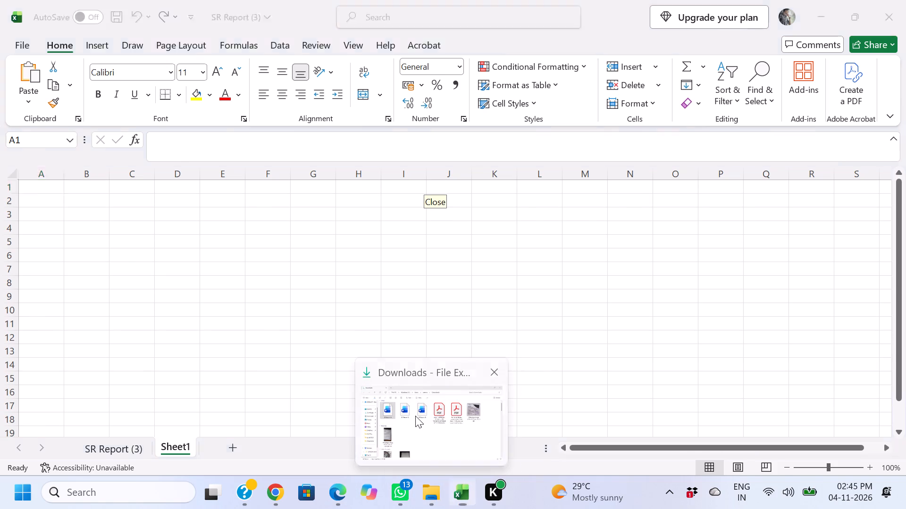
left_click_drag(174, 174, 463, 493)
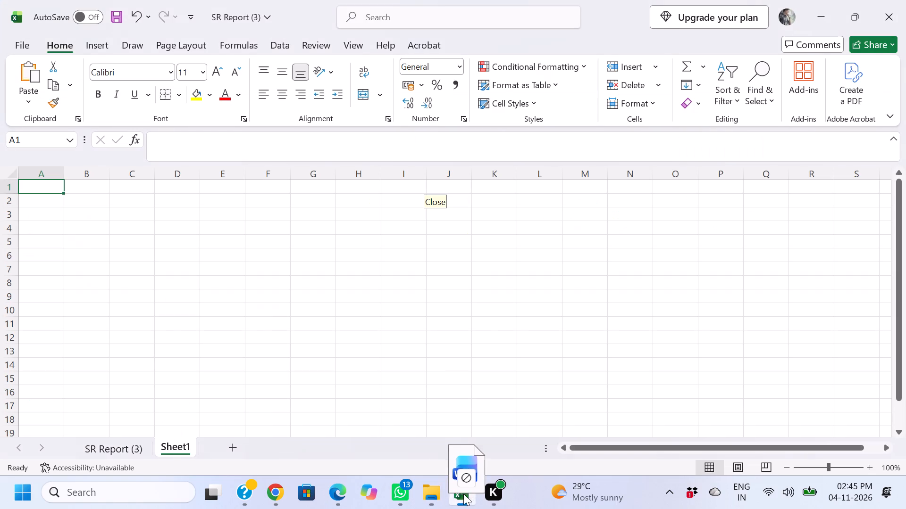
left_click_drag(463, 493, 51, 191)
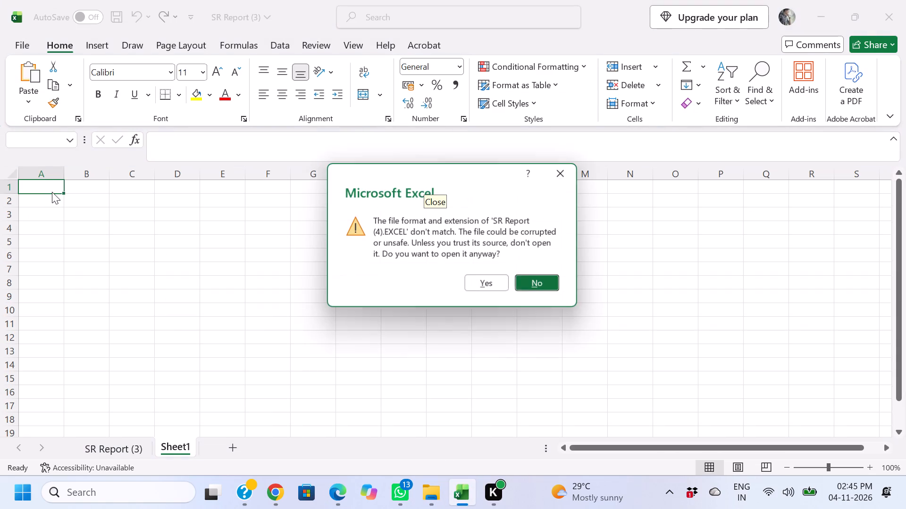
left_click(489, 277)
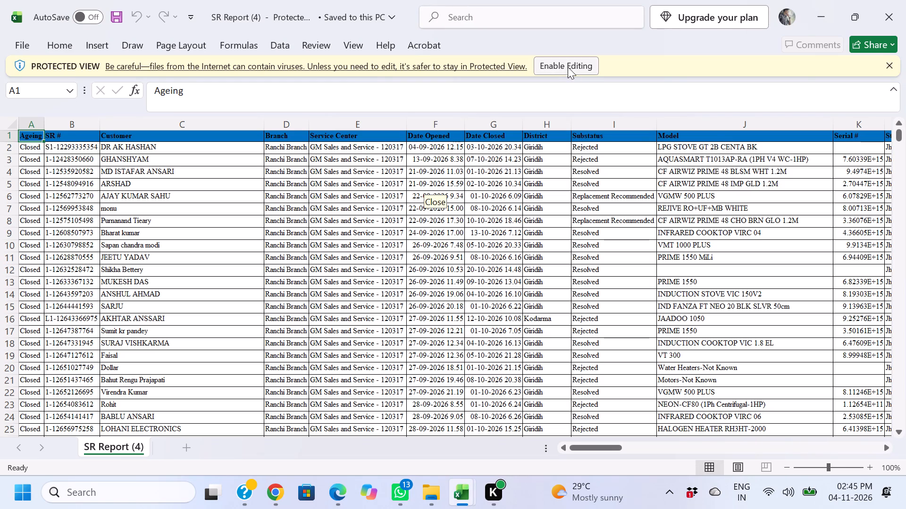
left_click(568, 67)
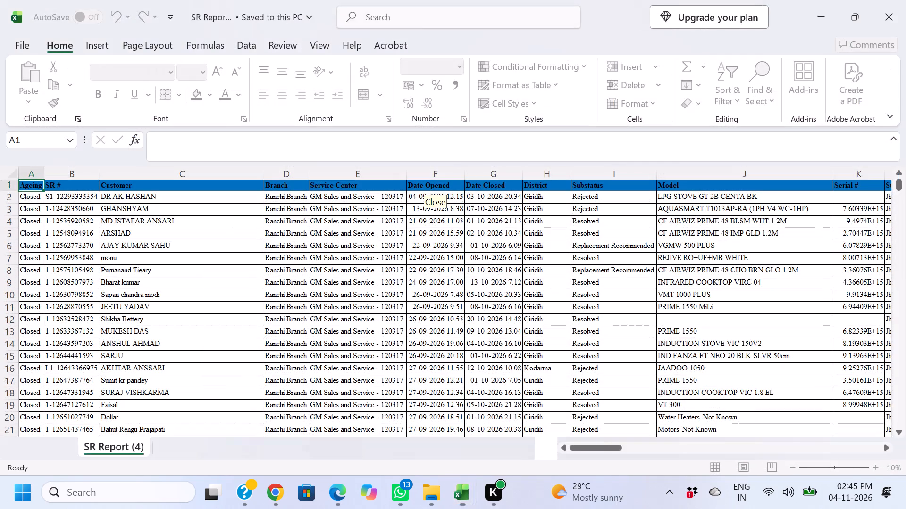
Look through all columns of SR Report (4), from Visiting Charge back to Ageing, including the payout, travel expense and complaint details.
left_click_drag(595, 445, 823, 473)
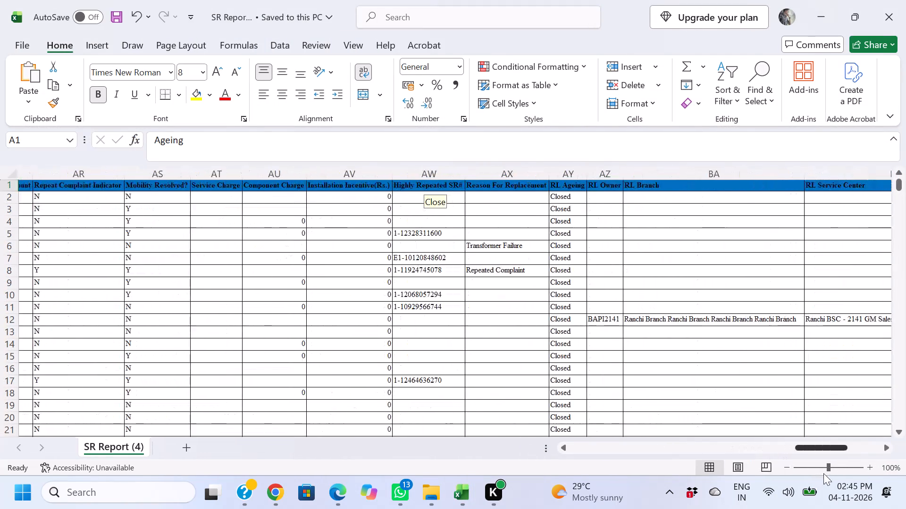
left_click_drag(823, 473, 905, 482)
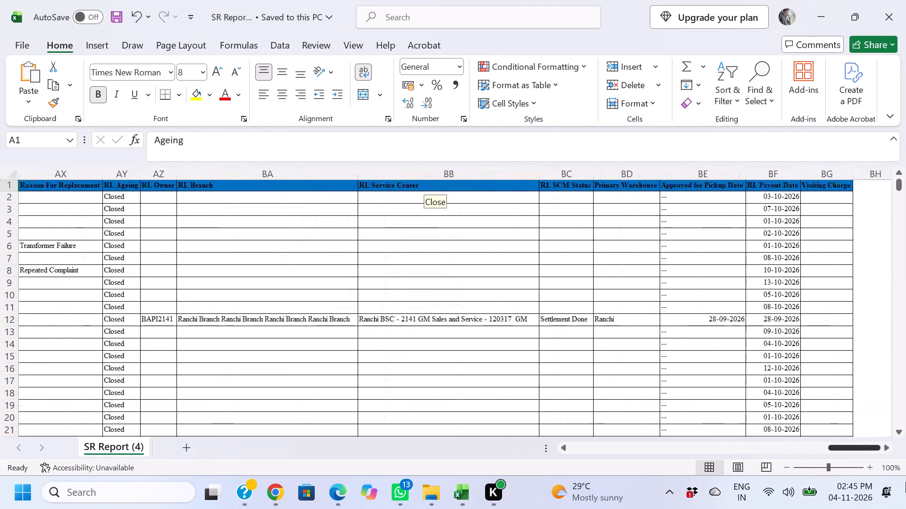
left_click_drag(905, 482, 905, 474)
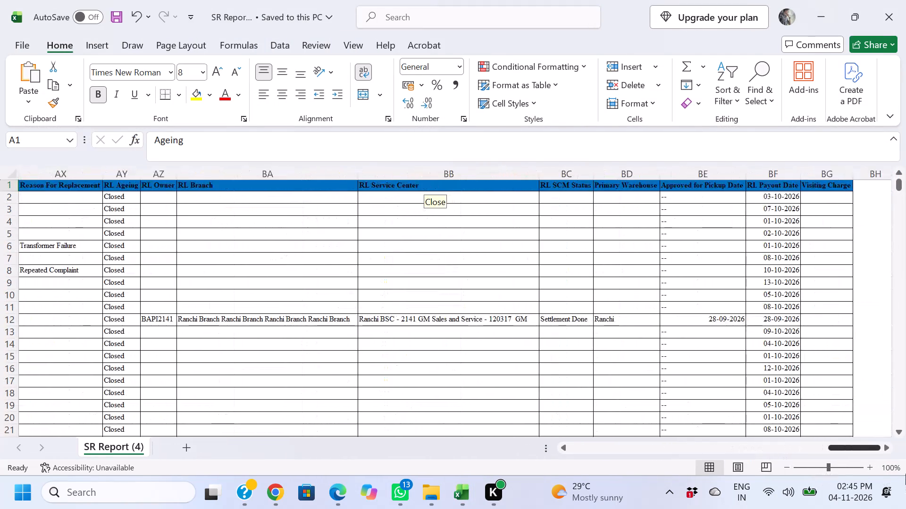
left_click_drag(905, 474, 903, 472)
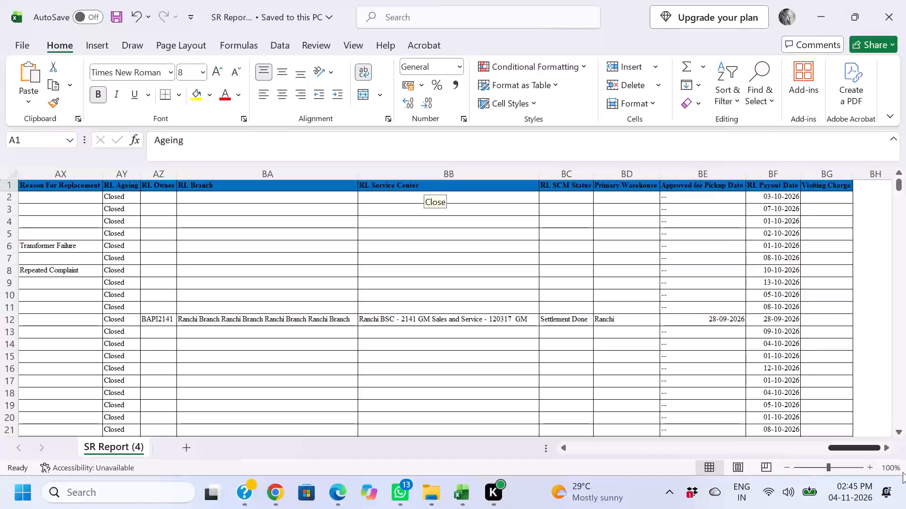
left_click_drag(903, 472, 898, 472)
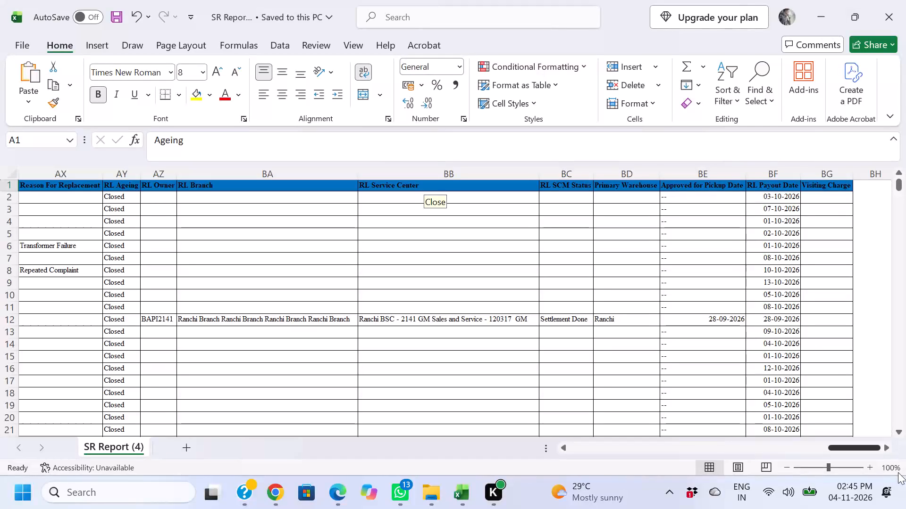
left_click_drag(898, 472, 841, 472)
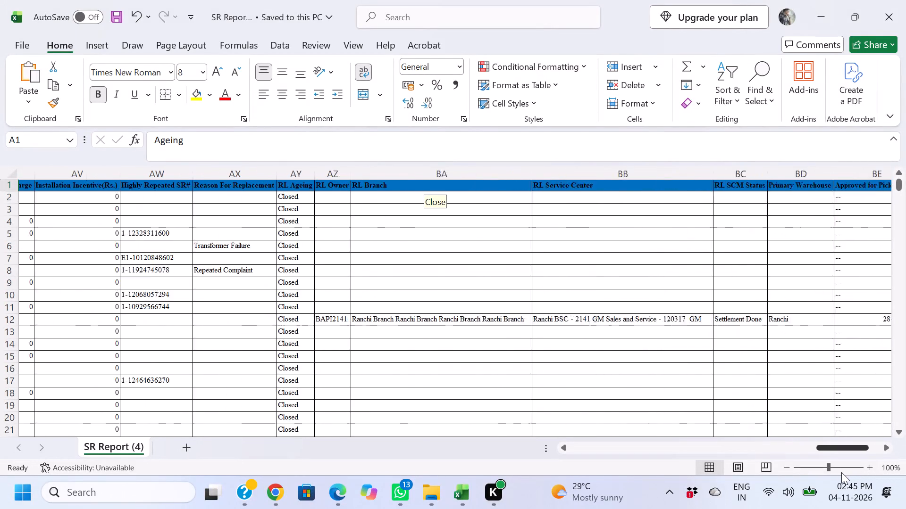
left_click_drag(841, 472, 810, 477)
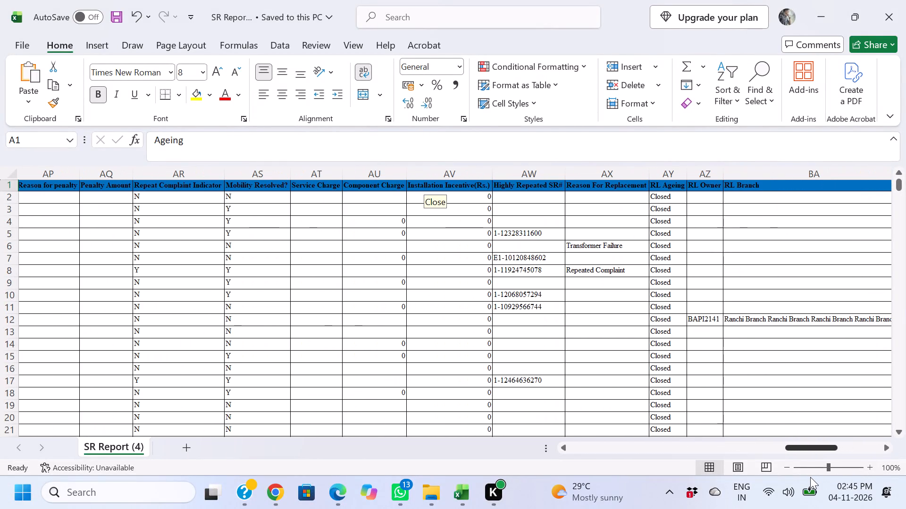
left_click_drag(810, 477, 798, 478)
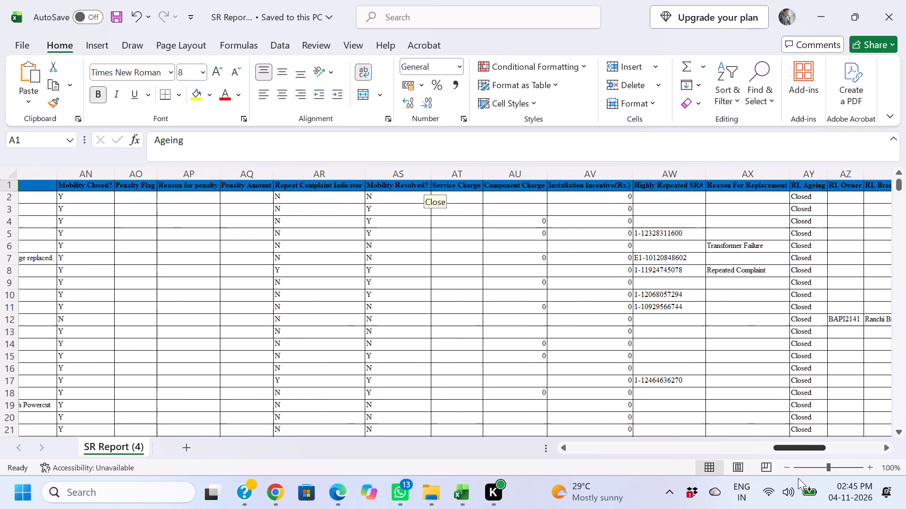
left_click_drag(798, 478, 783, 479)
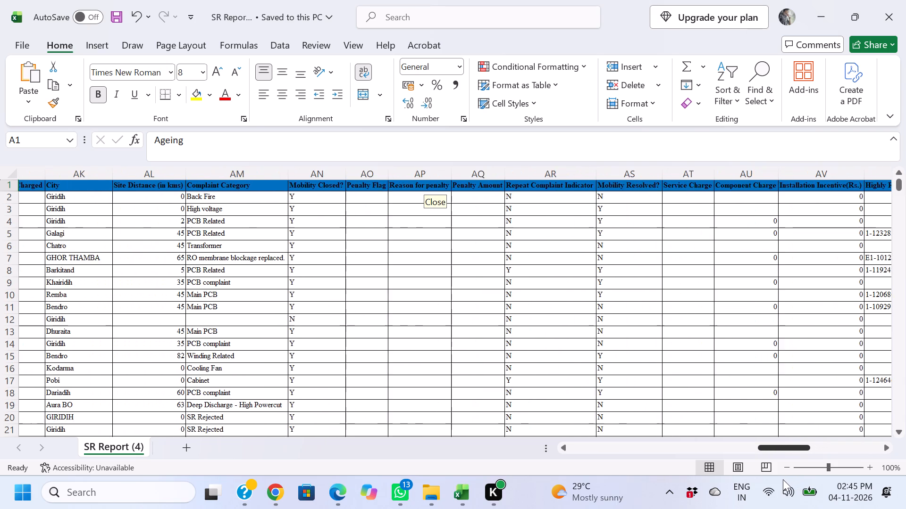
left_click_drag(783, 479, 766, 481)
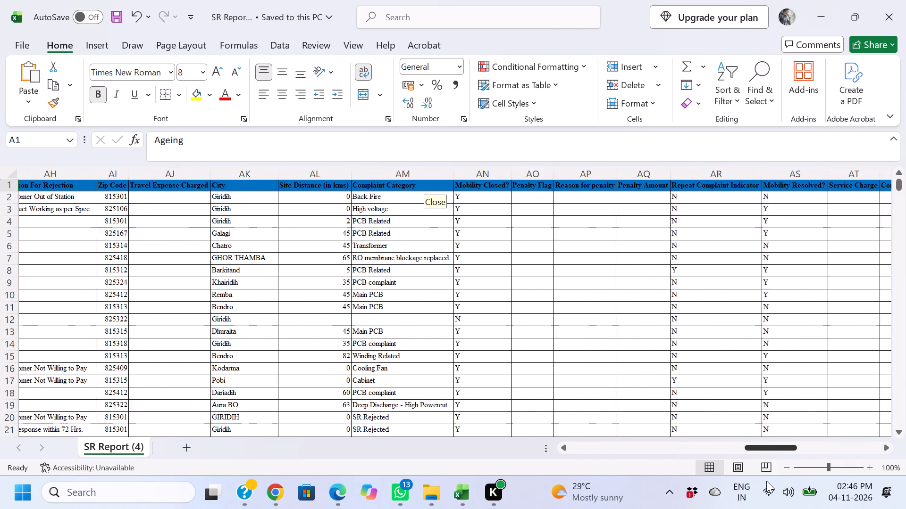
left_click_drag(766, 481, 757, 481)
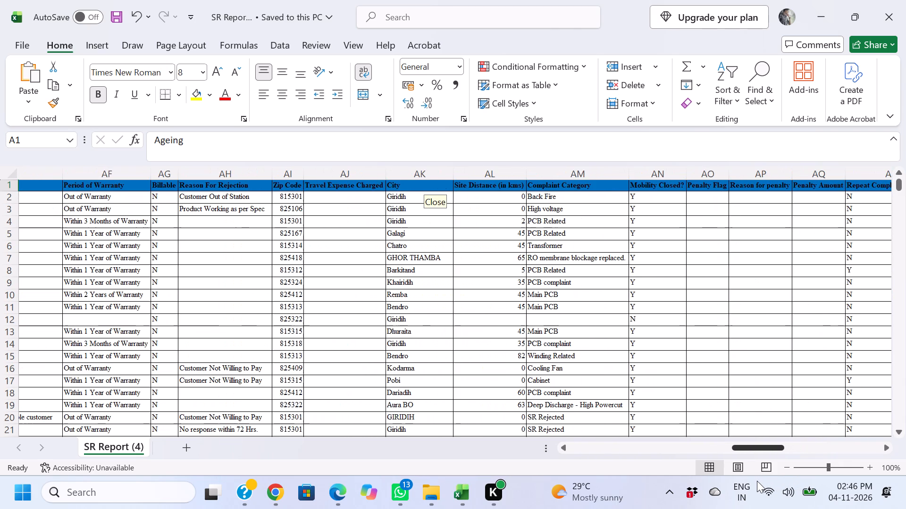
left_click_drag(757, 481, 751, 481)
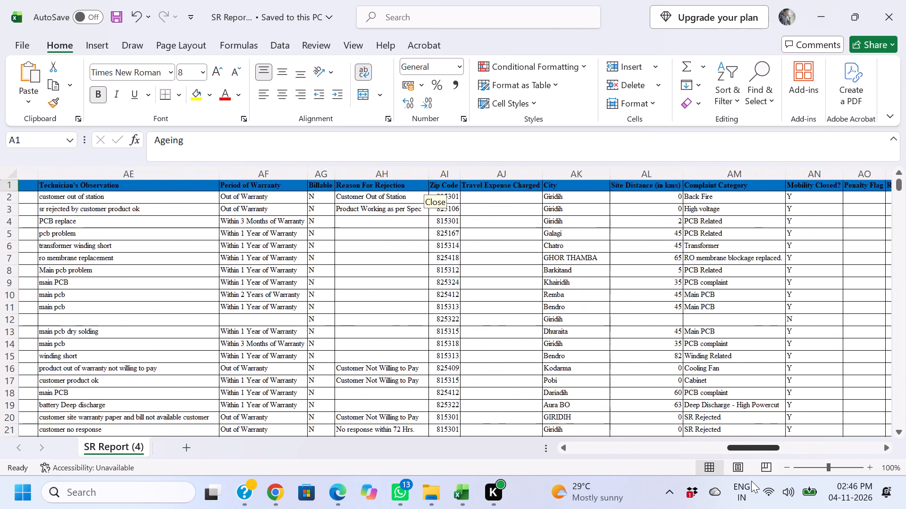
left_click_drag(751, 481, 719, 483)
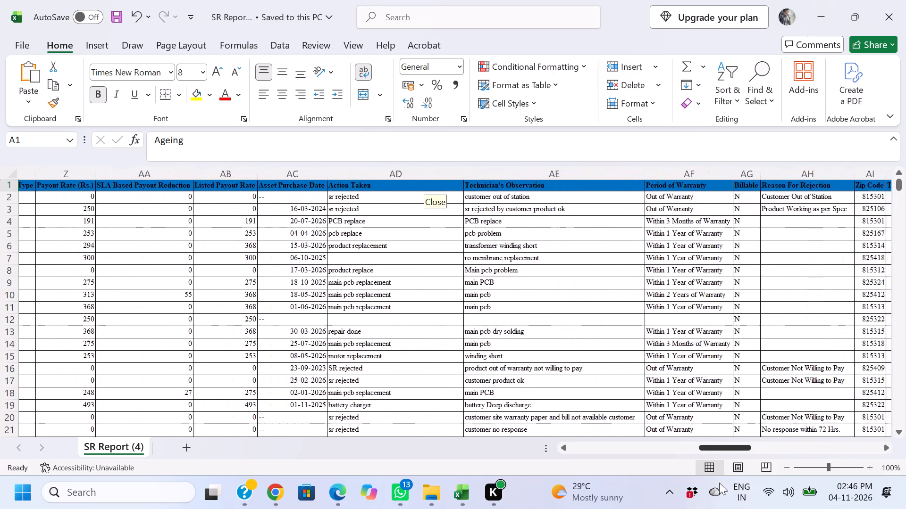
left_click_drag(719, 483, 717, 481)
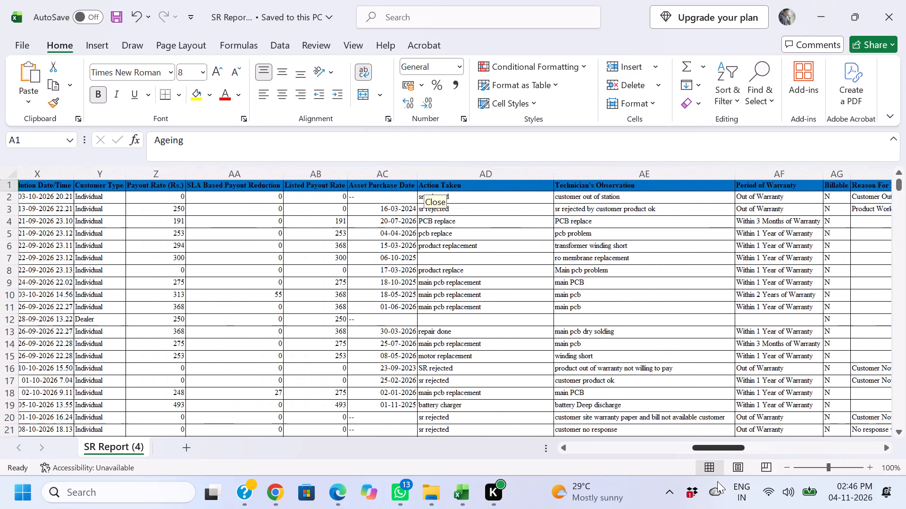
left_click_drag(717, 481, 711, 481)
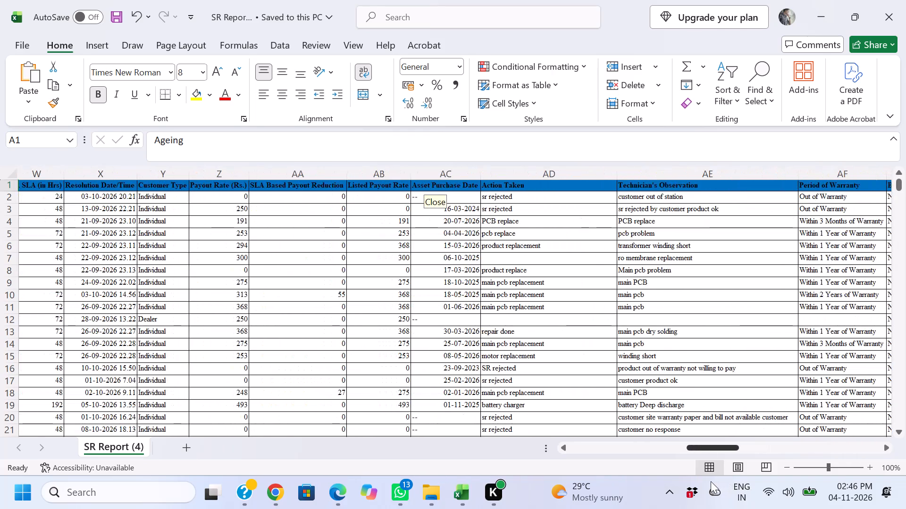
left_click_drag(711, 481, 663, 481)
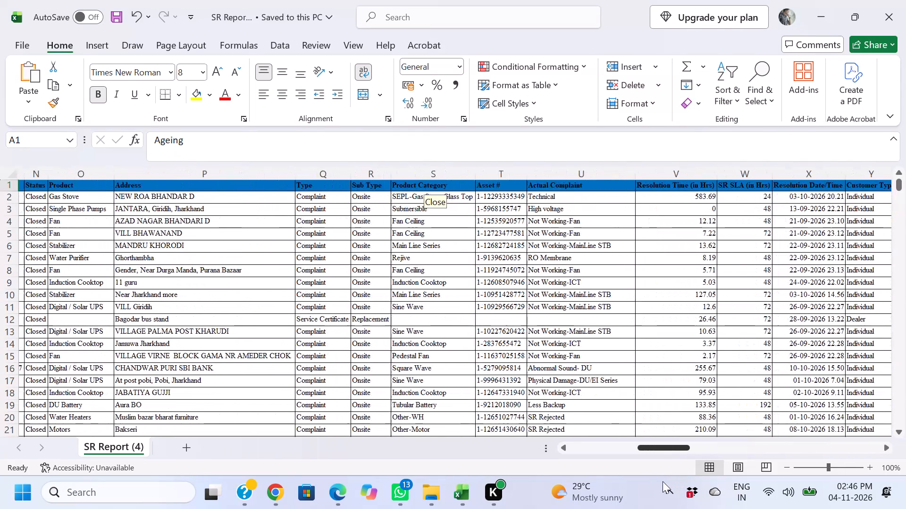
left_click_drag(663, 481, 637, 481)
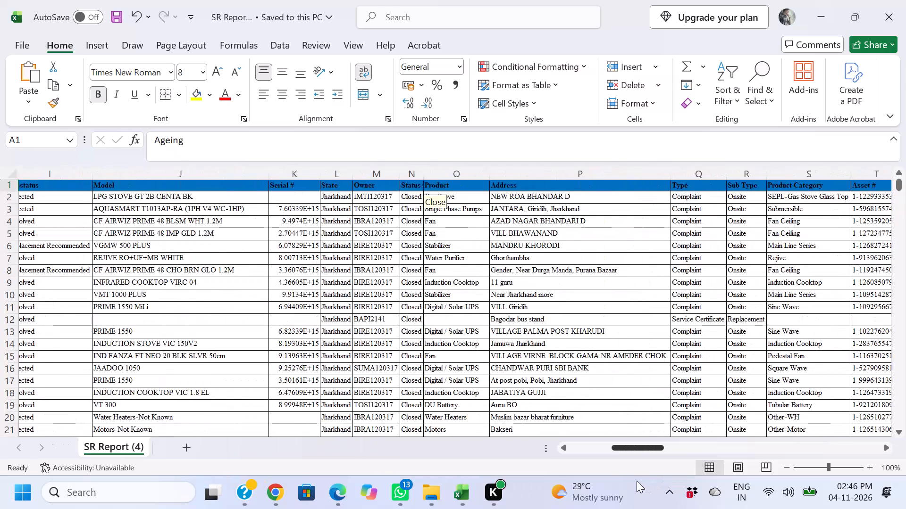
left_click_drag(637, 481, 624, 480)
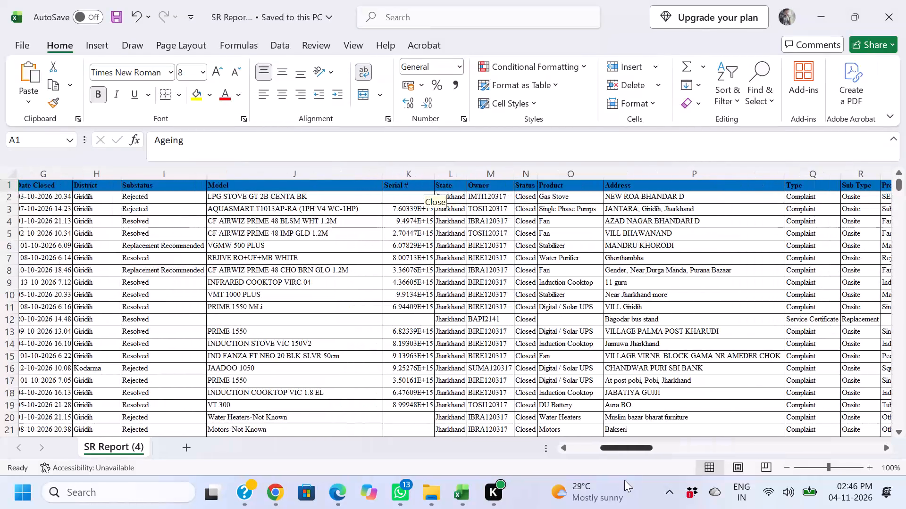
left_click_drag(624, 480, 543, 480)
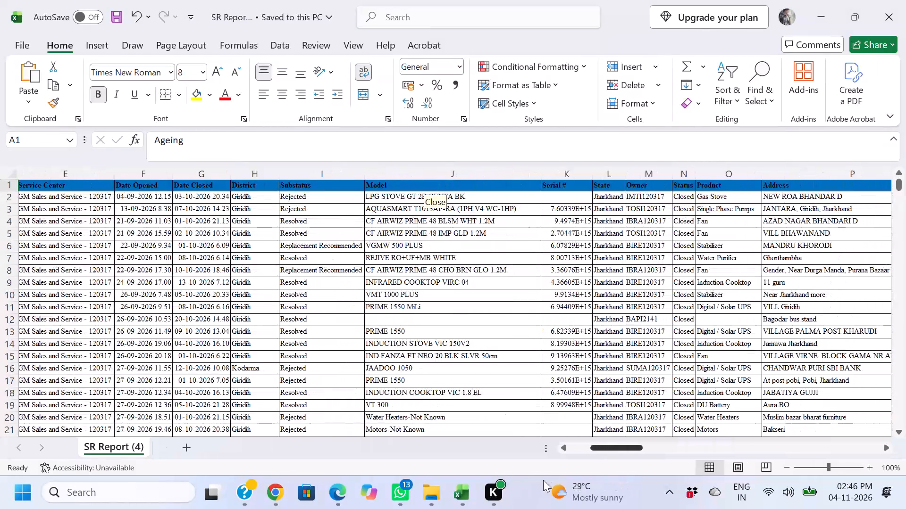
left_click_drag(543, 480, 507, 480)
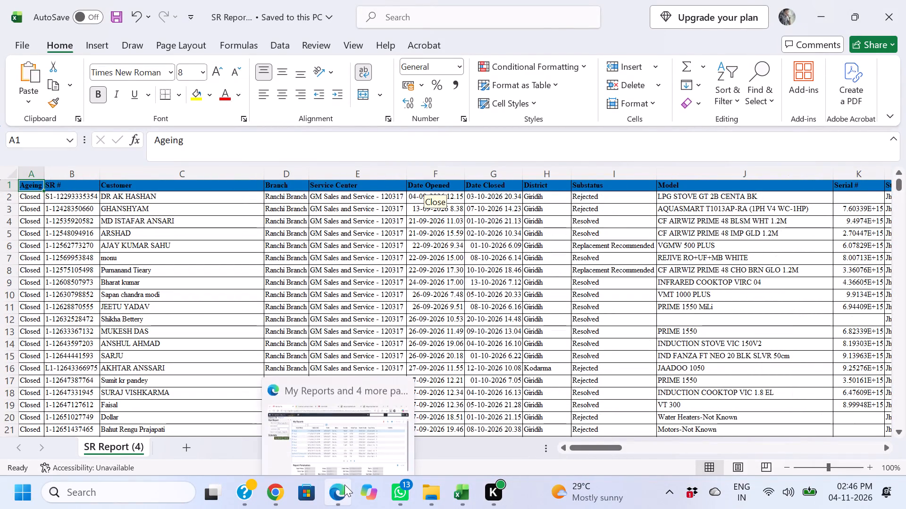
Switch to the V-Guard portal in Edge and go back from My Reports to the All Service Requests list.
left_click(353, 440)
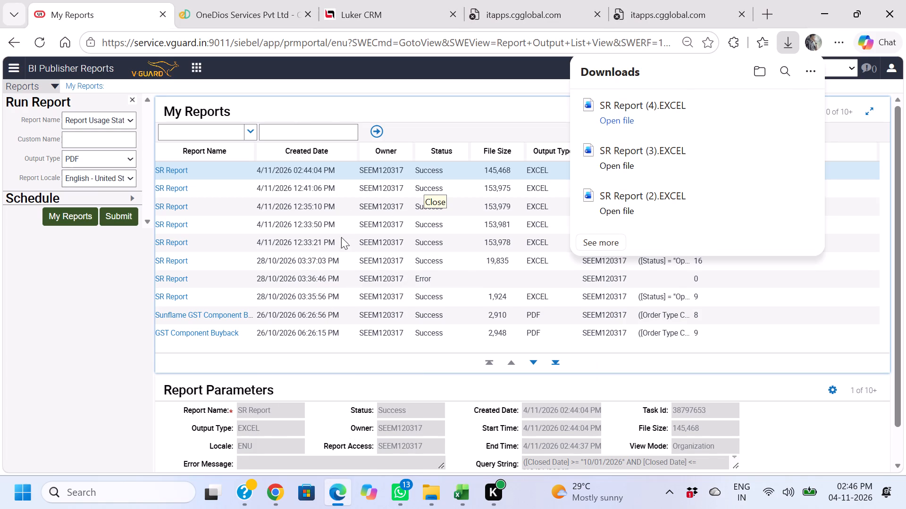
left_click(343, 238)
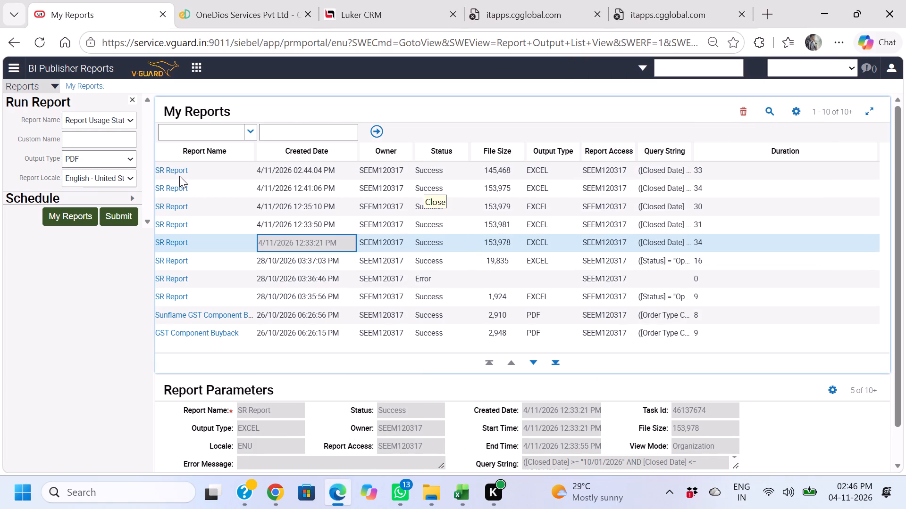
left_click(11, 39)
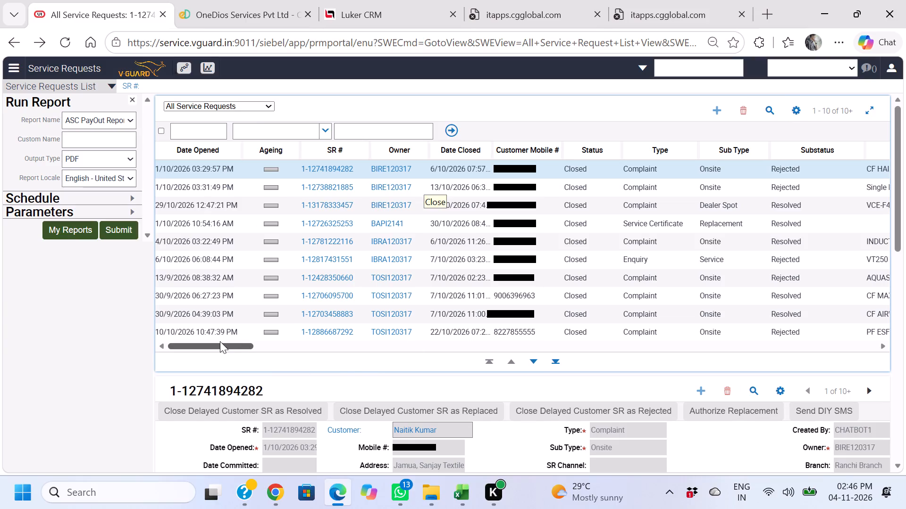
Sort the All Service Requests list by the Expense column in ascending order.
left_click_drag(217, 344, 905, 399)
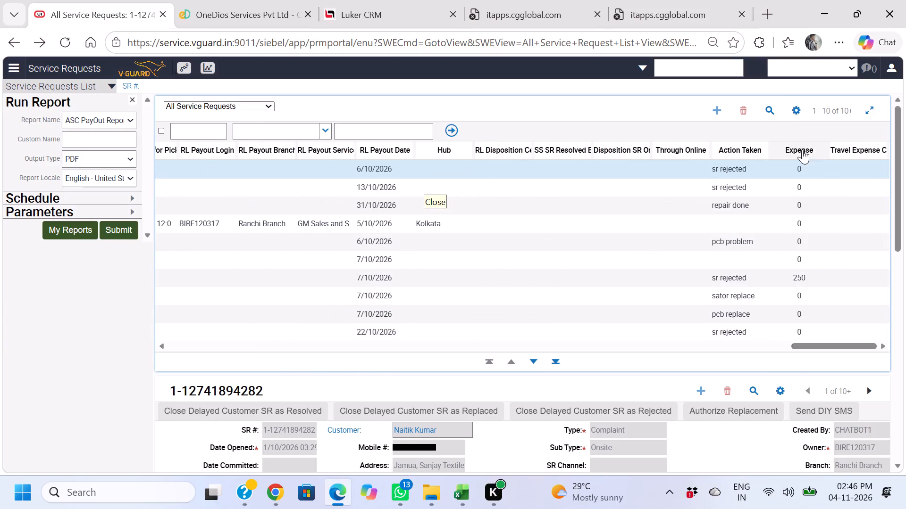
left_click(802, 149)
left_click(802, 149)
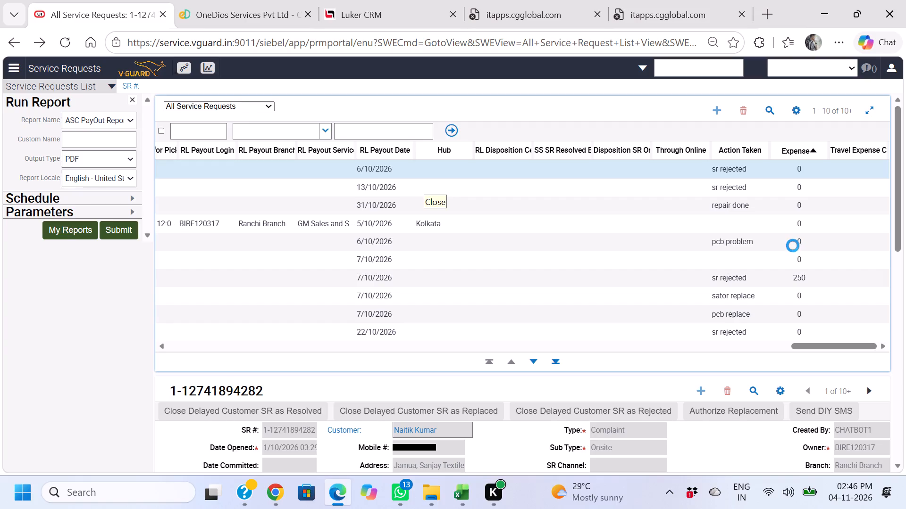
Sort the All Service Requests list by Expense in descending order and expand the list to show 20 records per set.
left_click(795, 157)
left_click(802, 172)
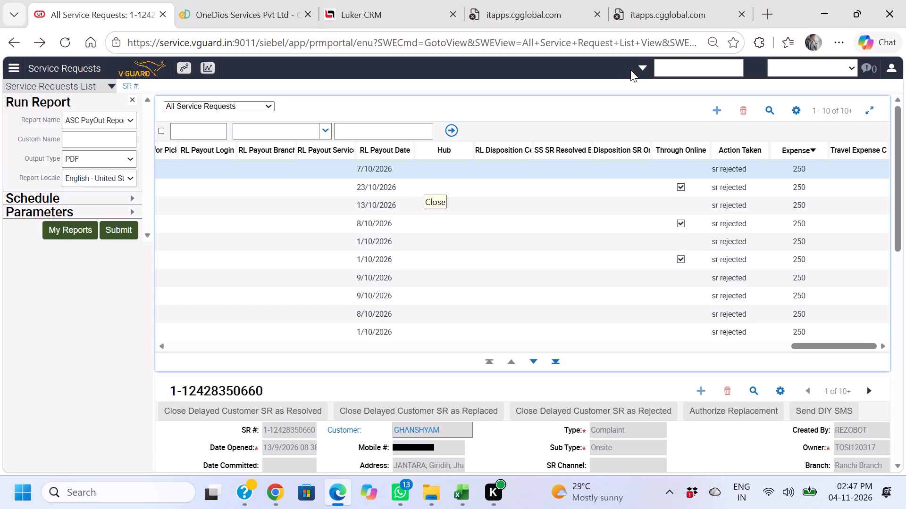
left_click(866, 107)
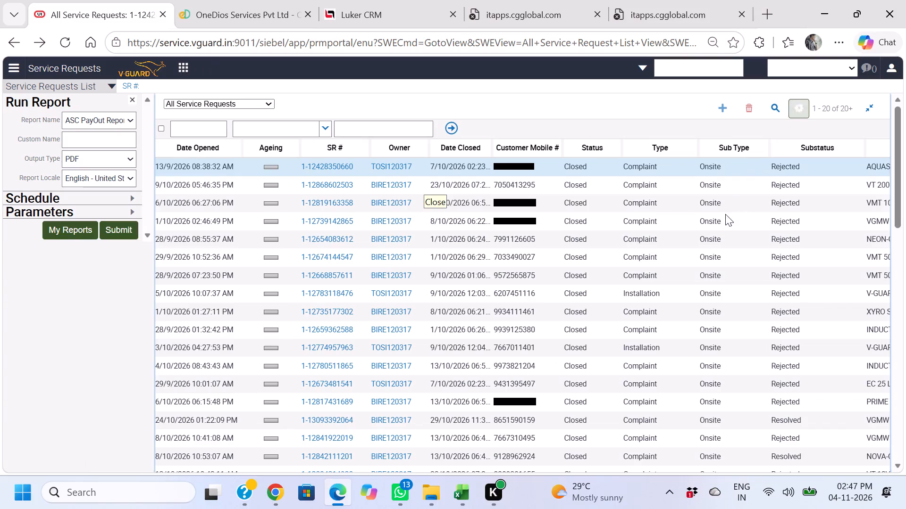
Examine the Expense and Action Taken columns across the first two record sets, ending back at the first set.
scroll(654, 356, "down", 2)
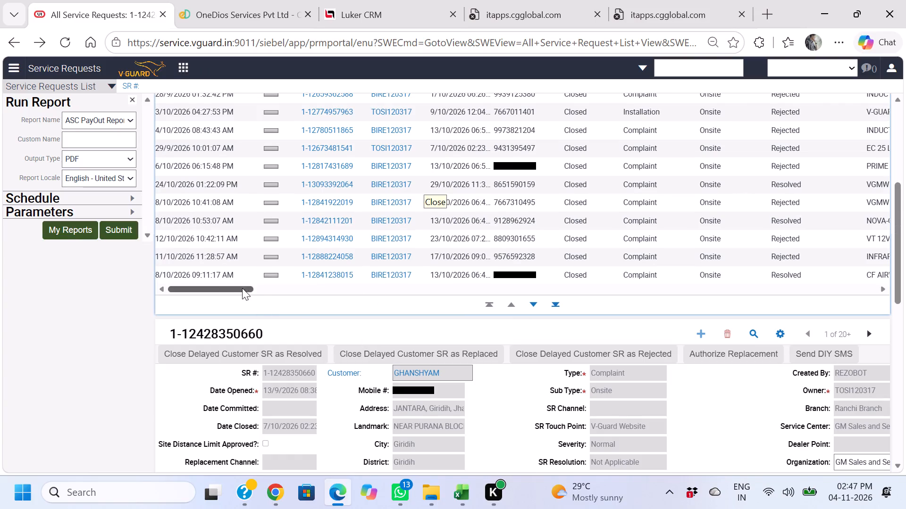
left_click_drag(242, 287, 903, 324)
scroll(746, 294, "up", 3)
scroll(733, 277, "down", 1)
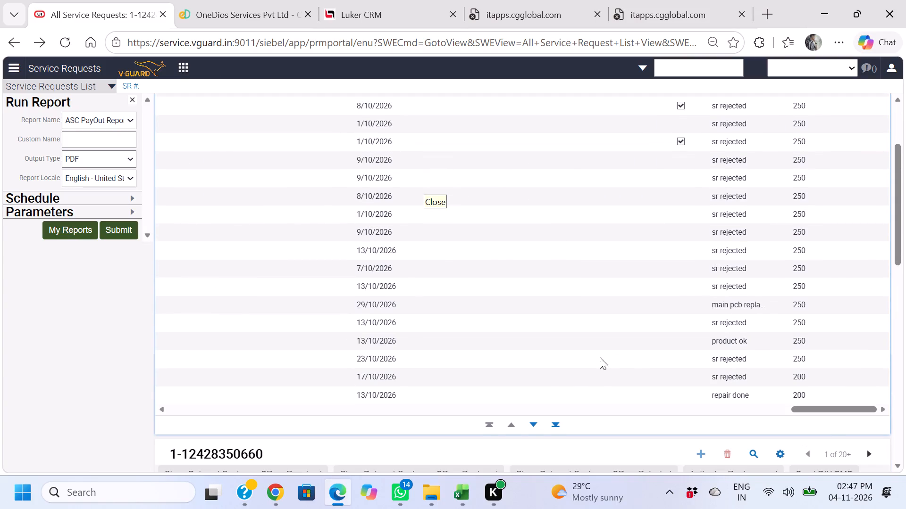
left_click(530, 419)
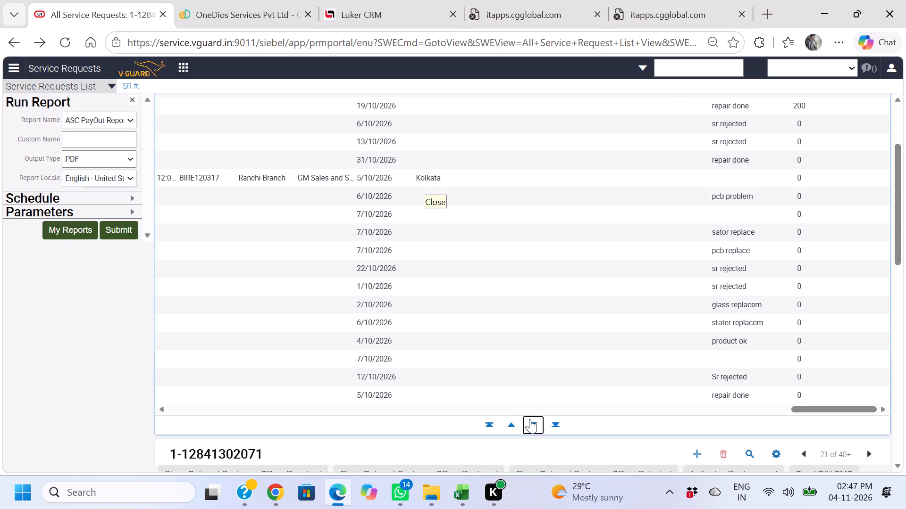
scroll(551, 389, "up", 3)
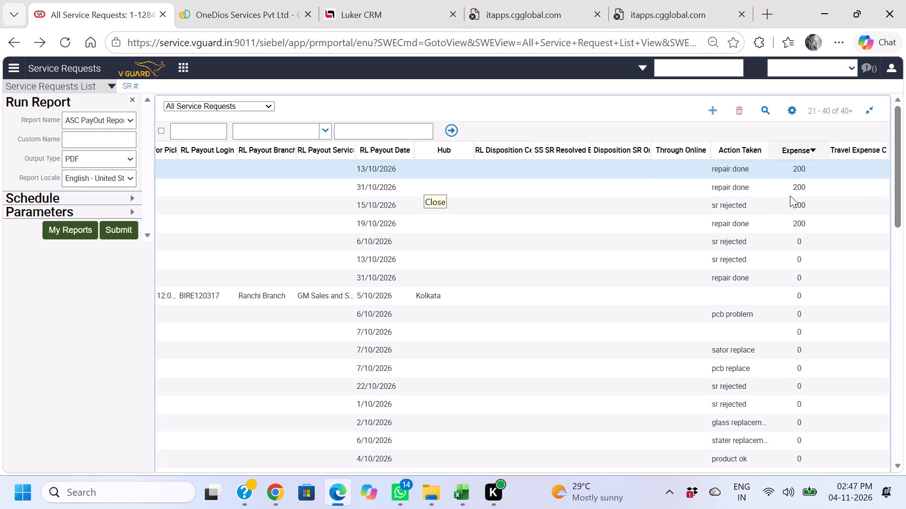
scroll(616, 306, "down", 2)
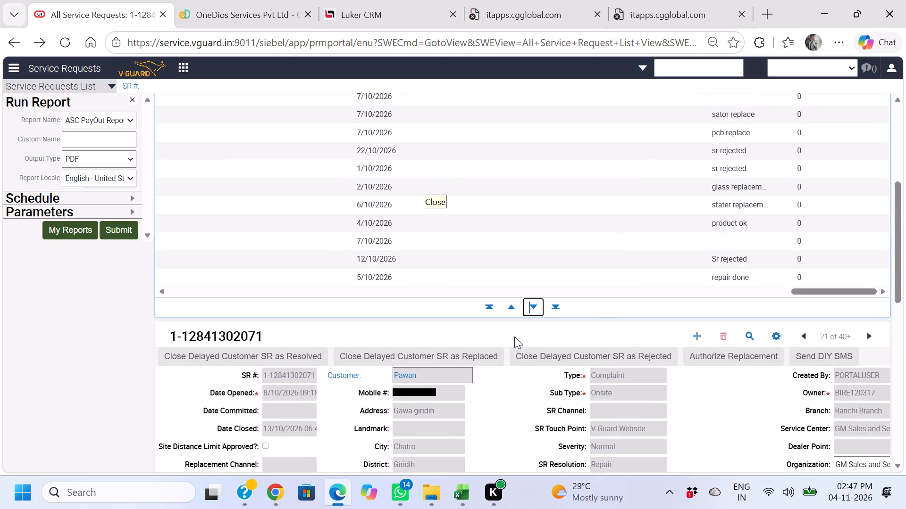
left_click(514, 311)
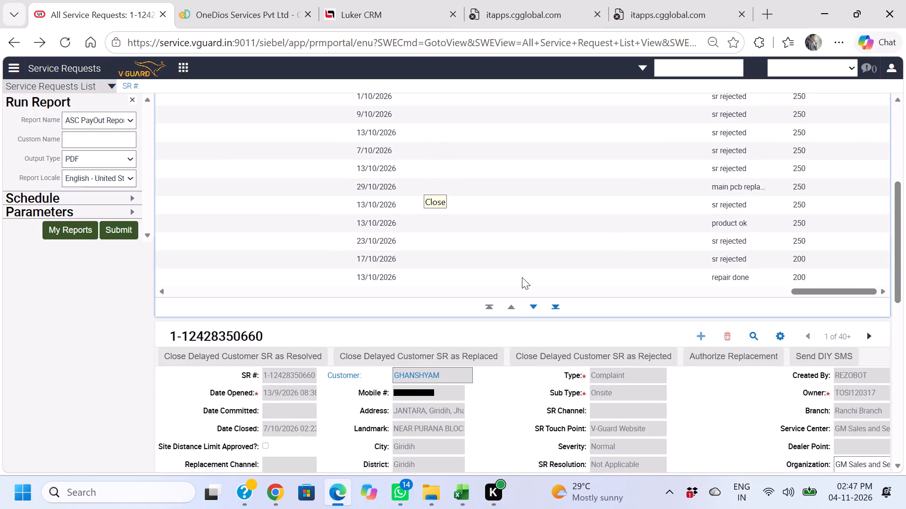
scroll(525, 267, "up", 3)
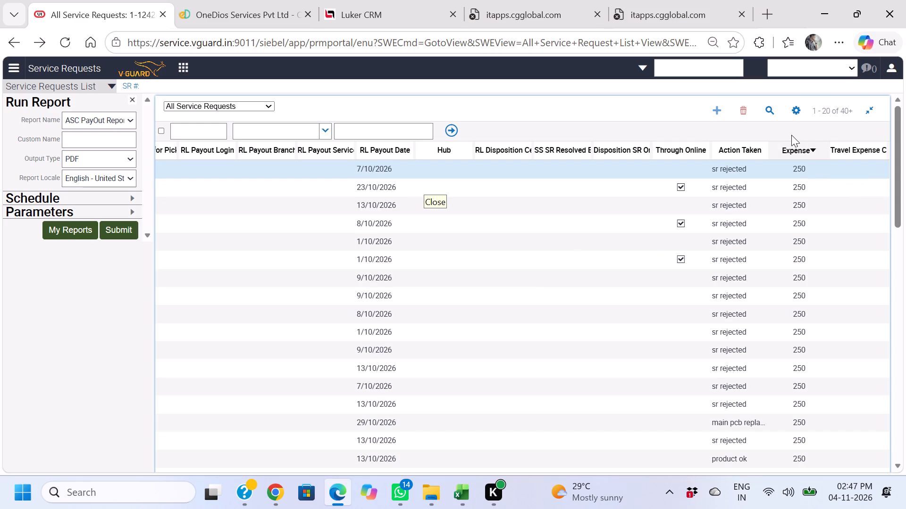
Go through the Expense entries row by row in the first set of 20 service requests, from first to last.
left_click(808, 178)
left_click(816, 168)
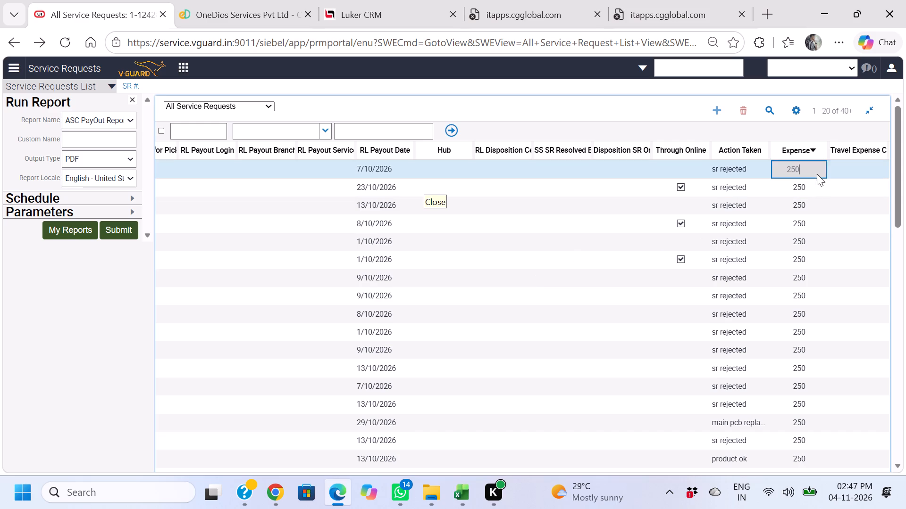
left_click(811, 183)
left_click(806, 205)
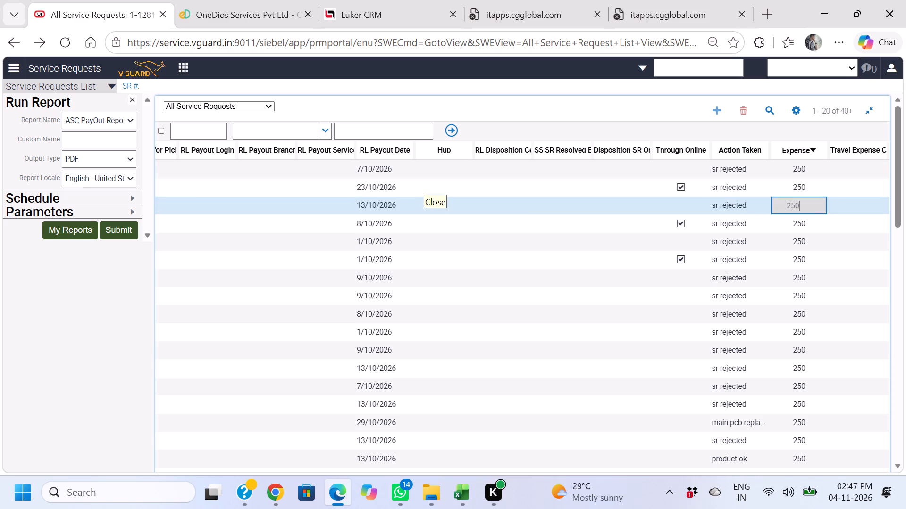
left_click(801, 227)
left_click(803, 238)
left_click(803, 256)
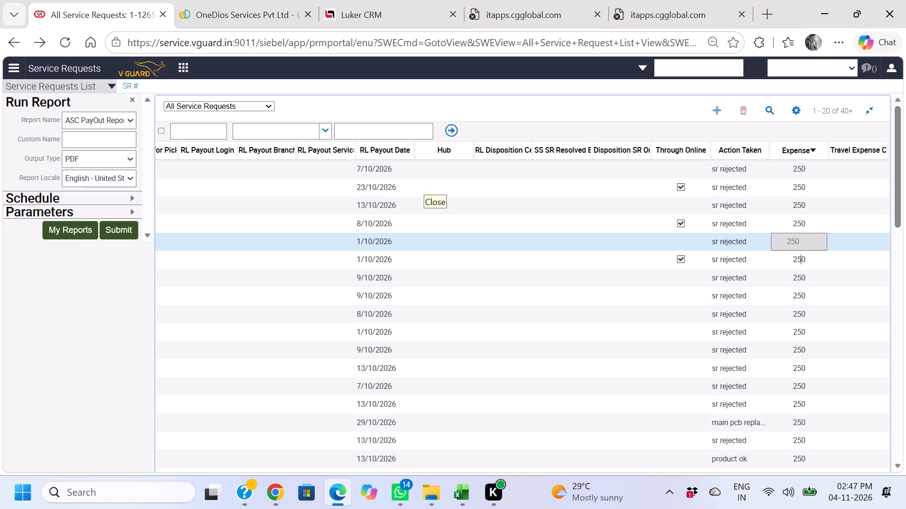
left_click(803, 273)
left_click(803, 295)
left_click(803, 313)
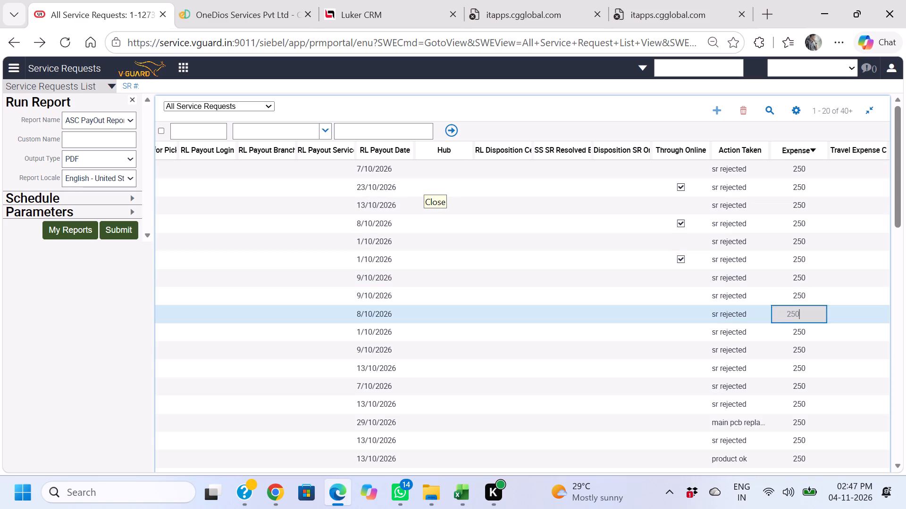
left_click(803, 335)
left_click(803, 346)
left_click(806, 361)
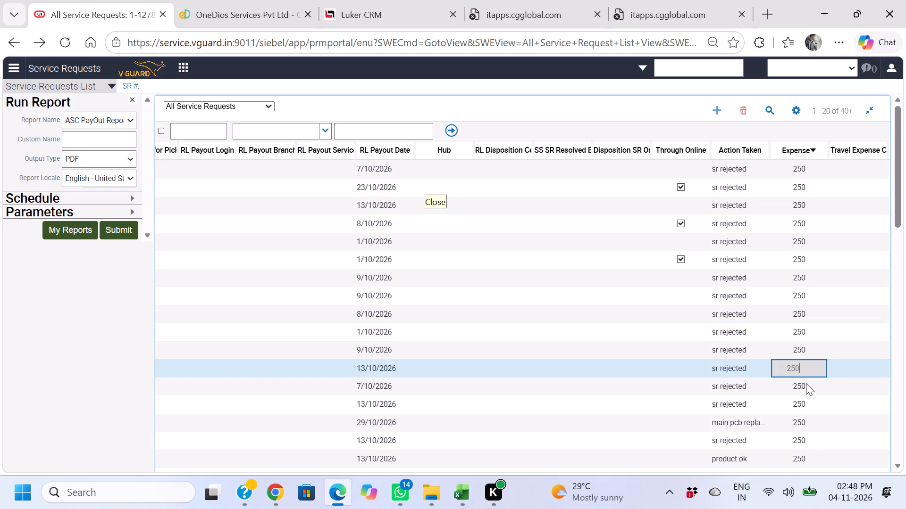
left_click(806, 383)
left_click(805, 406)
left_click(806, 418)
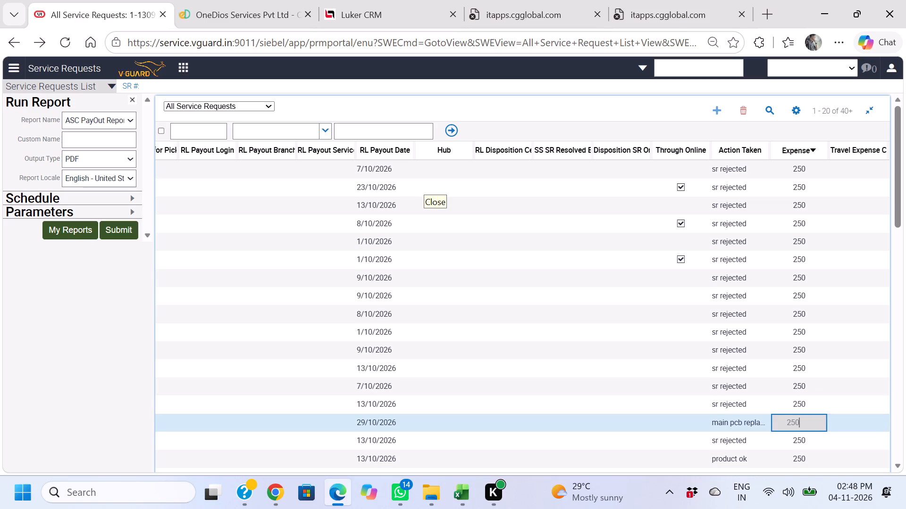
left_click(805, 438)
left_click(798, 456)
scroll(794, 383, "down", 1)
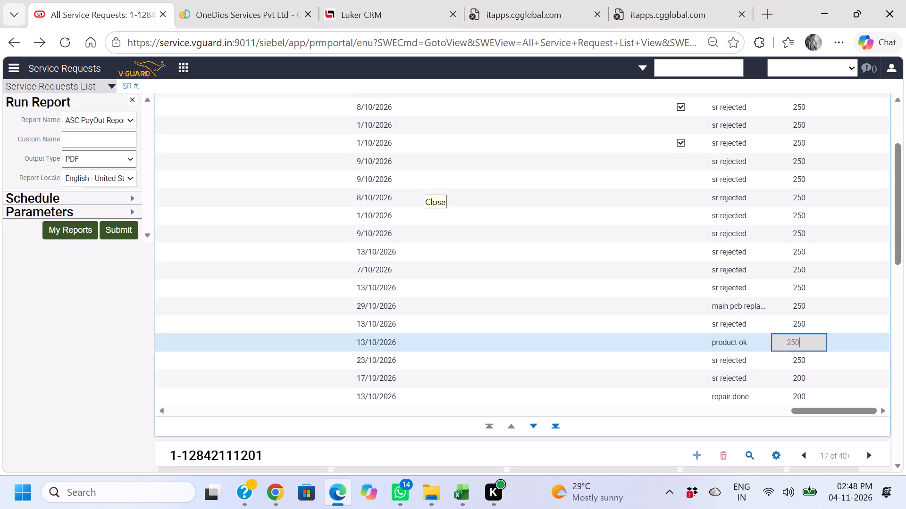
left_click(789, 359)
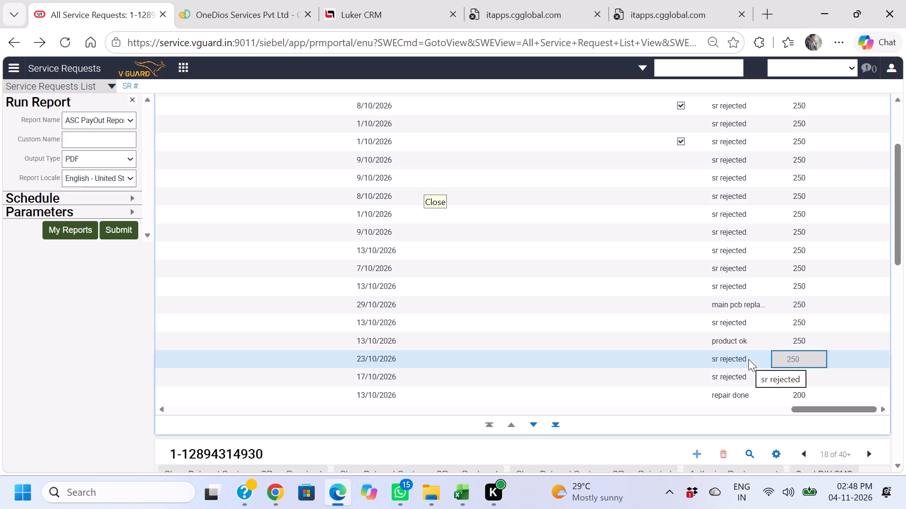
left_click(708, 371)
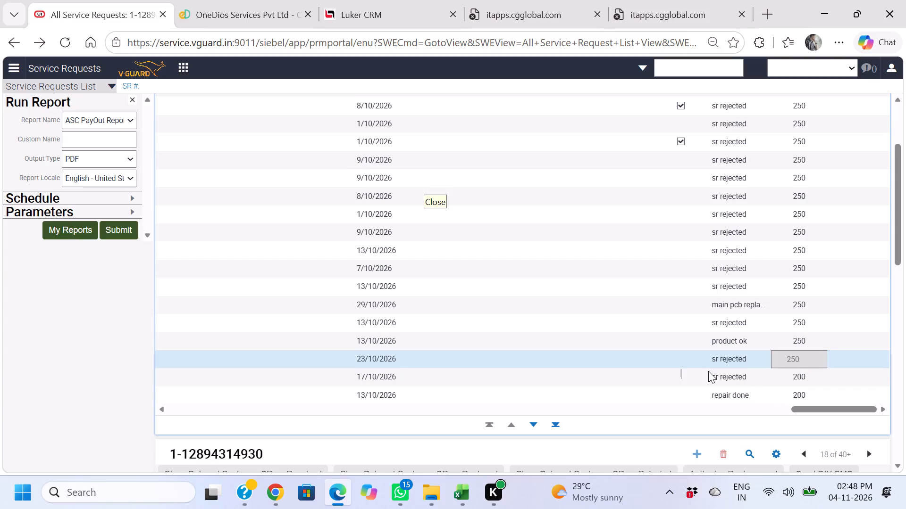
left_click(765, 378)
left_click(753, 394)
Check the expenses in records 21 to 40, and return to the first record set to compare its request details with its expenses.
scroll(730, 402, "down", 1)
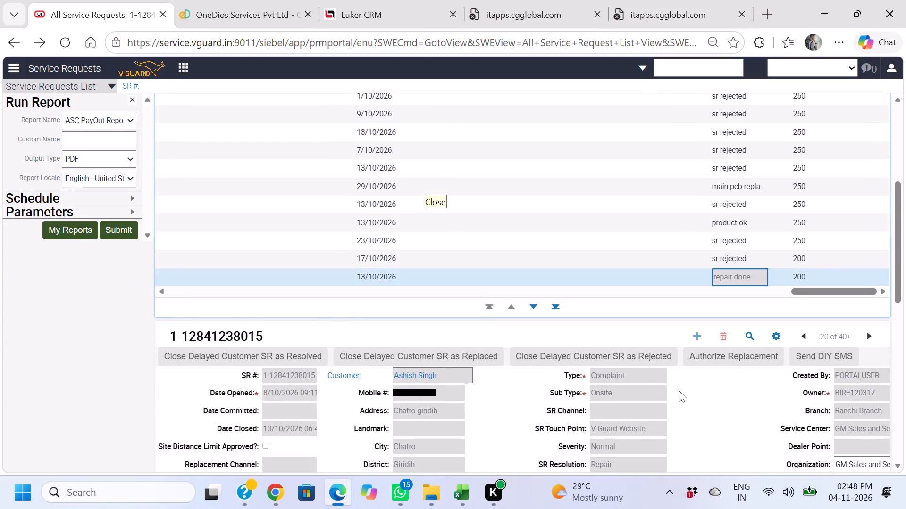
left_click(537, 305)
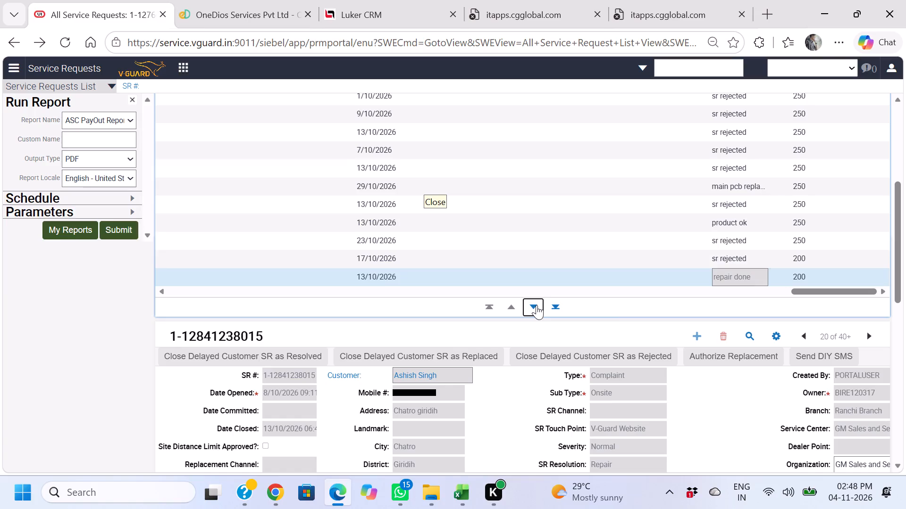
scroll(537, 305, "up", 2)
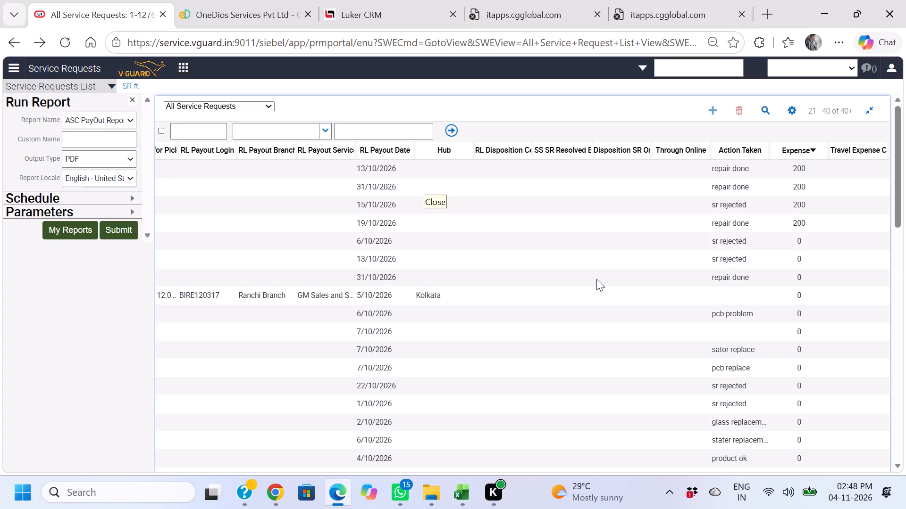
scroll(507, 440, "down", 1)
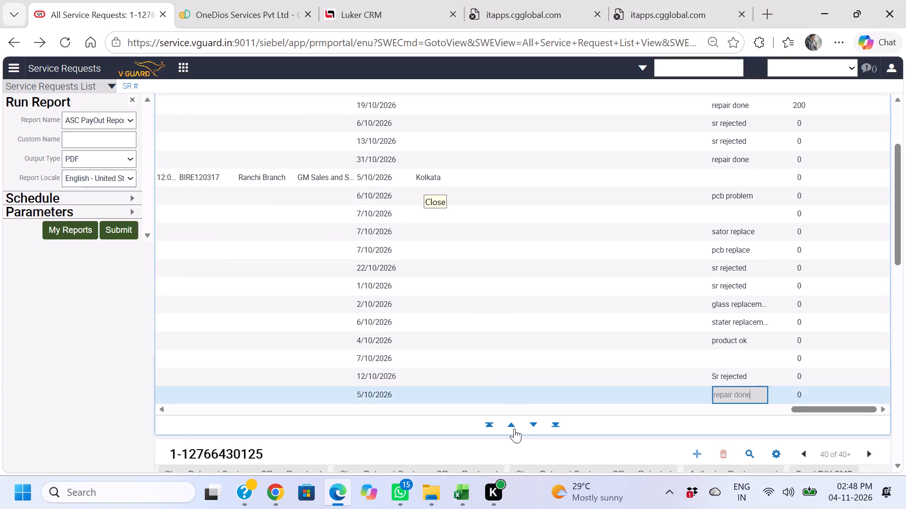
left_click(514, 428)
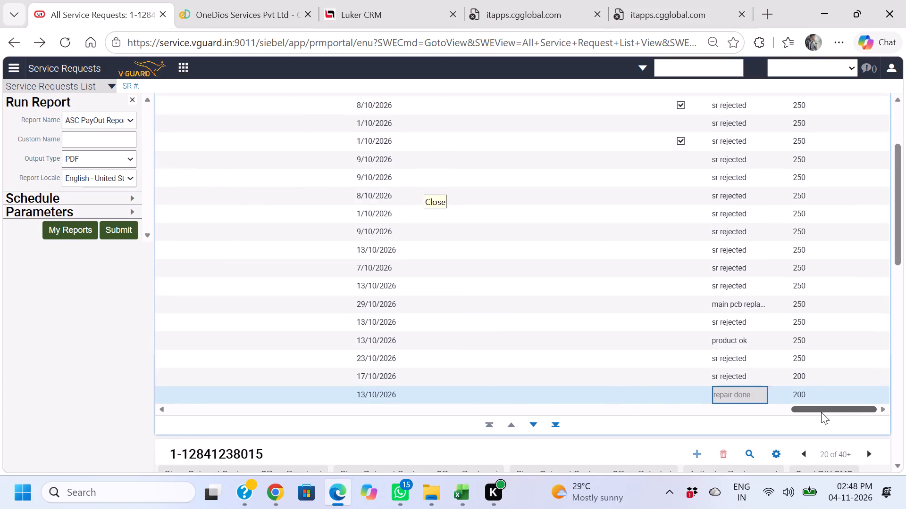
left_click_drag(815, 409, 95, 447)
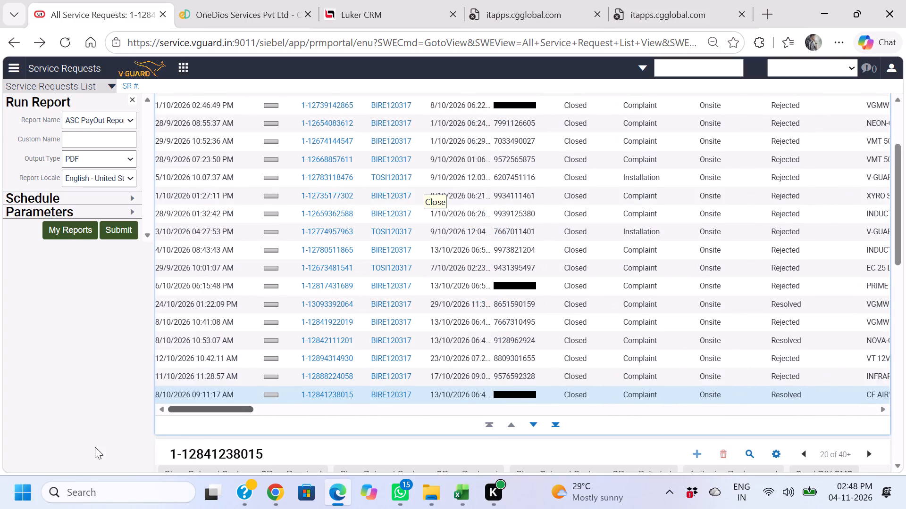
left_click_drag(95, 447, 91, 447)
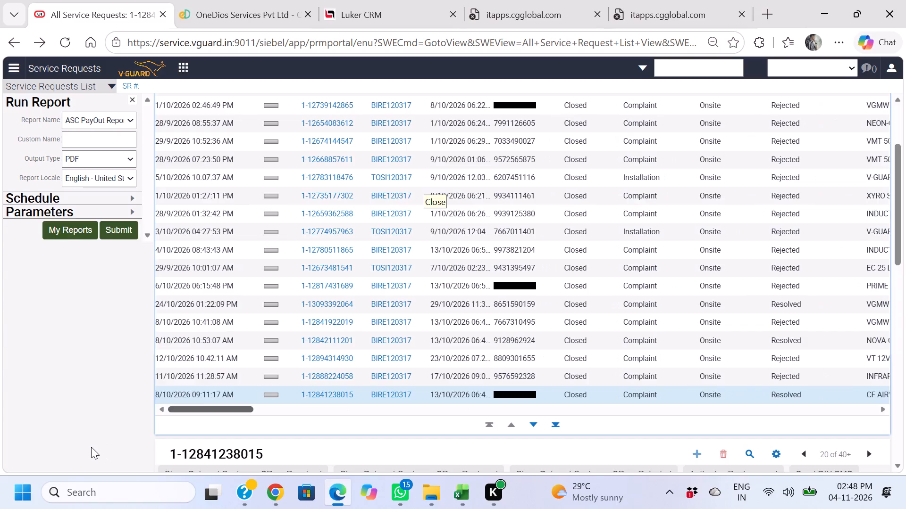
left_click_drag(91, 447, 895, 451)
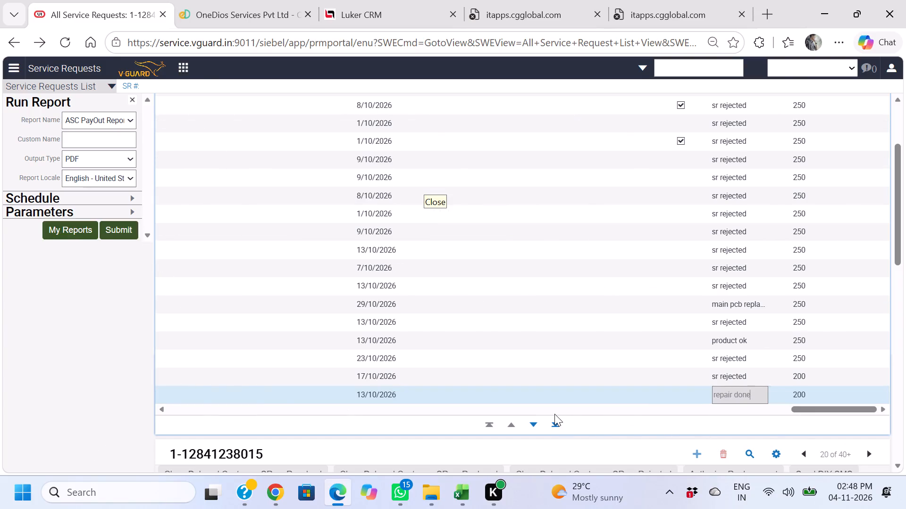
Advance the All Service Requests list to records 21 to 40 and examine their expenses and request details.
left_click(530, 430)
scroll(551, 426, "up", 4)
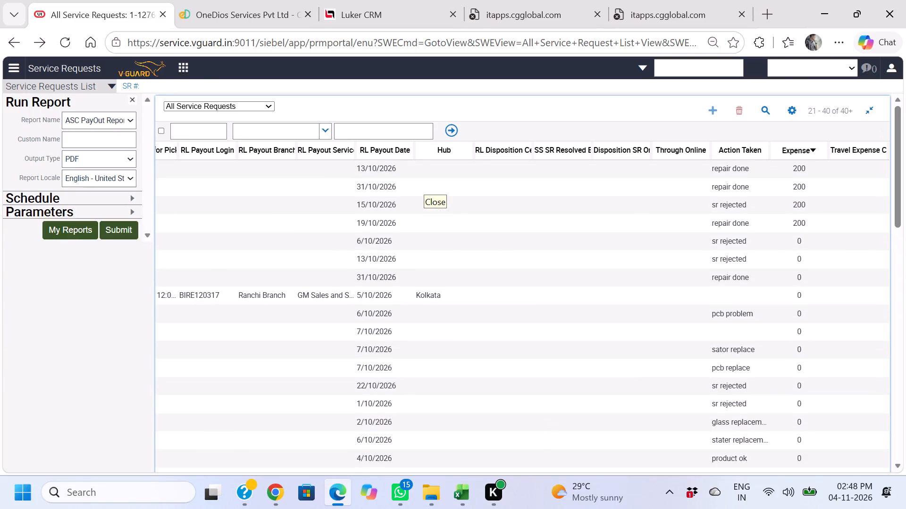
scroll(683, 445, "down", 1)
left_click_drag(837, 407, 182, 407)
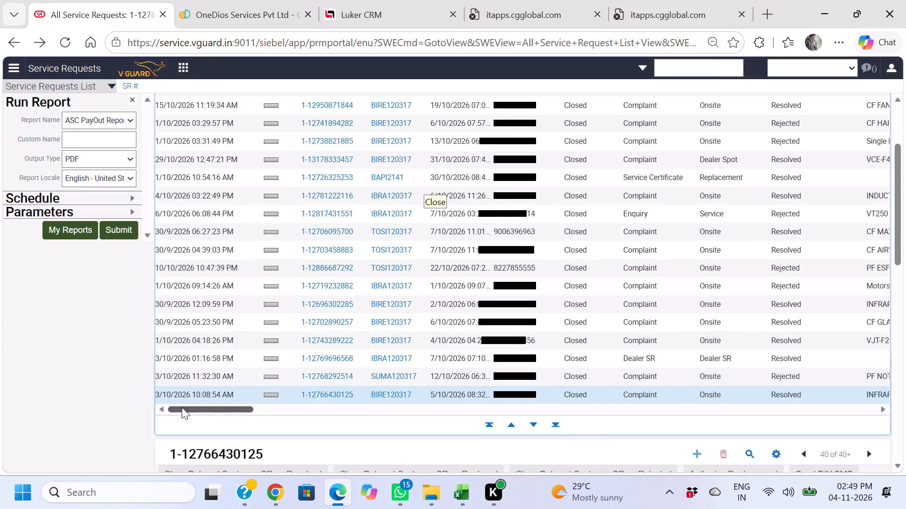
left_click_drag(182, 407, 95, 406)
scroll(183, 360, "up", 3)
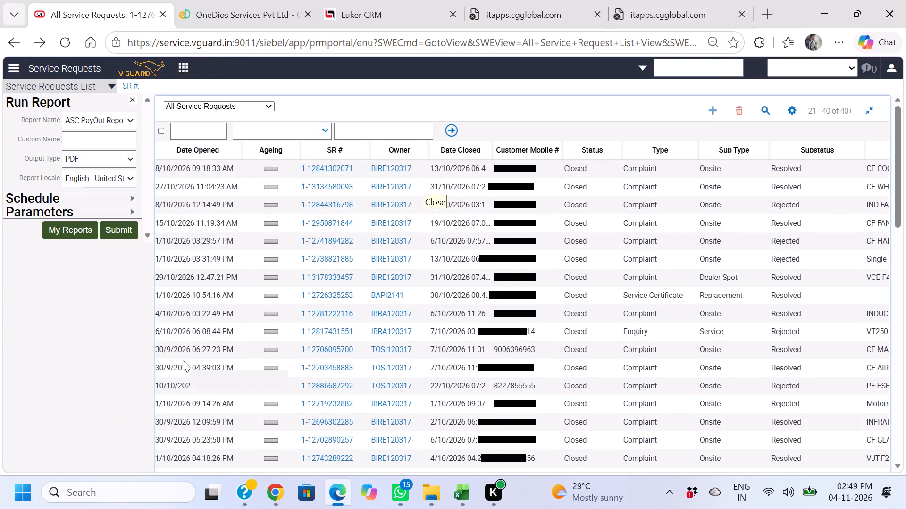
Select the first request in records 21 to 40 and compare its details, Payout Rate and Expense across the columns.
left_click(687, 172)
scroll(575, 301, "down", 1)
left_click_drag(231, 410, 296, 410)
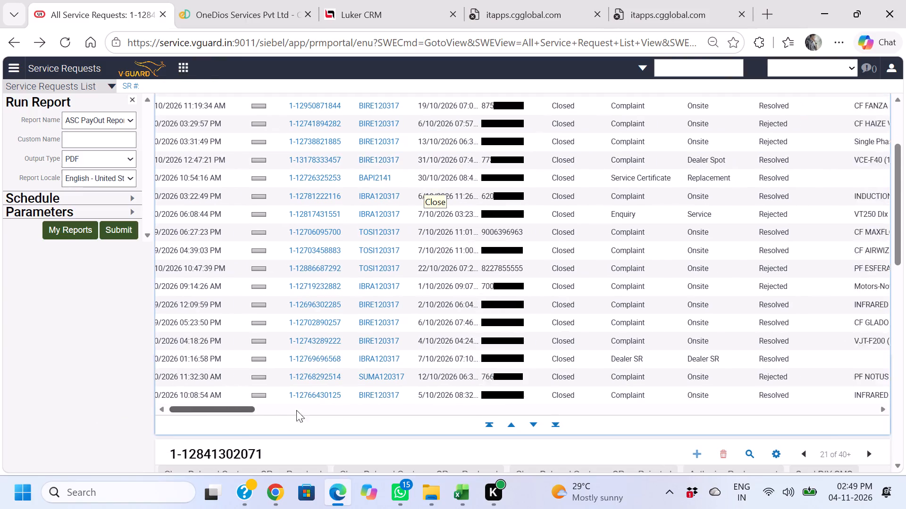
left_click_drag(296, 410, 647, 397)
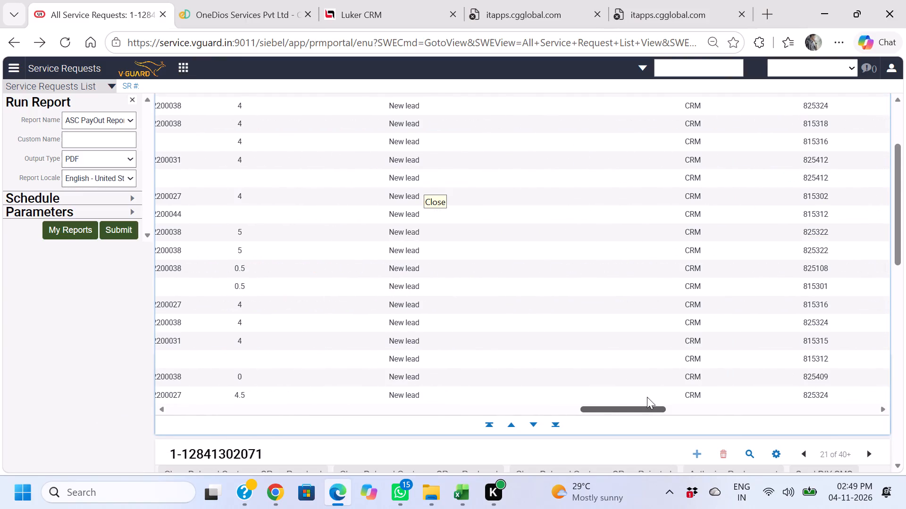
left_click_drag(647, 397, 512, 400)
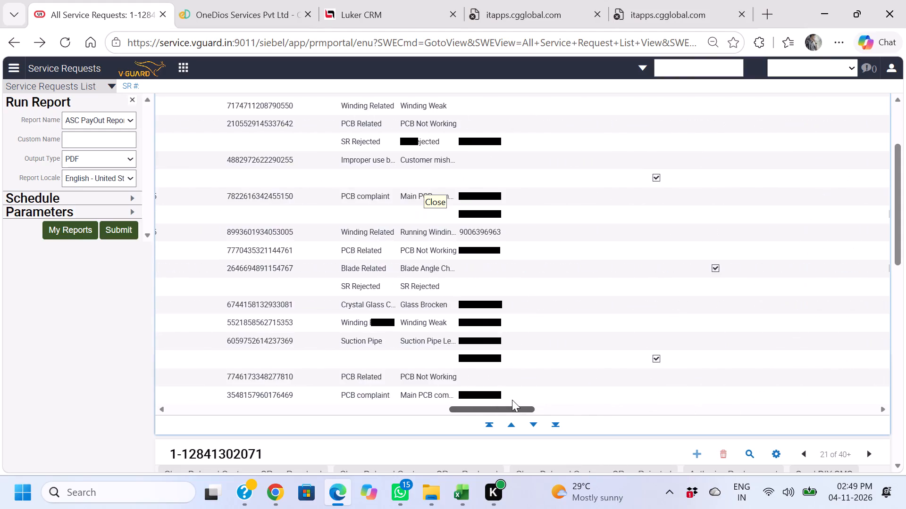
left_click_drag(512, 400, 248, 405)
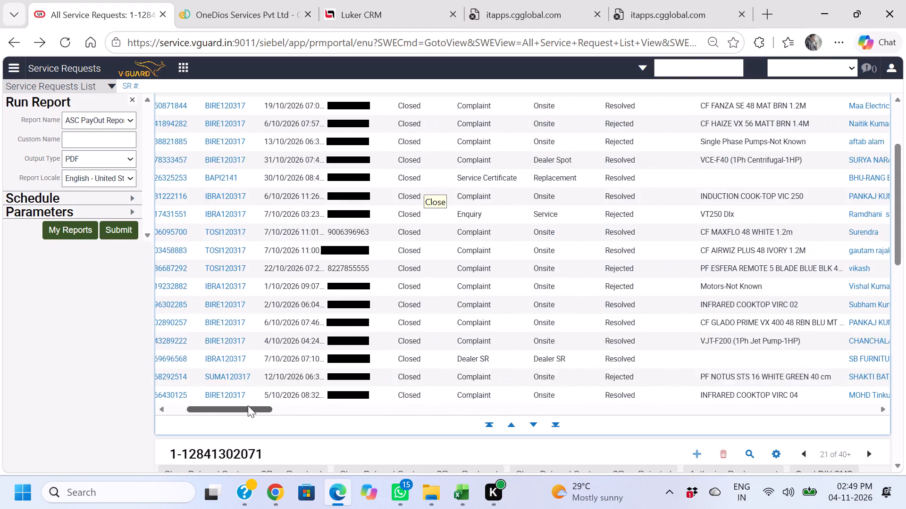
left_click_drag(248, 405, 467, 405)
scroll(463, 399, "up", 2)
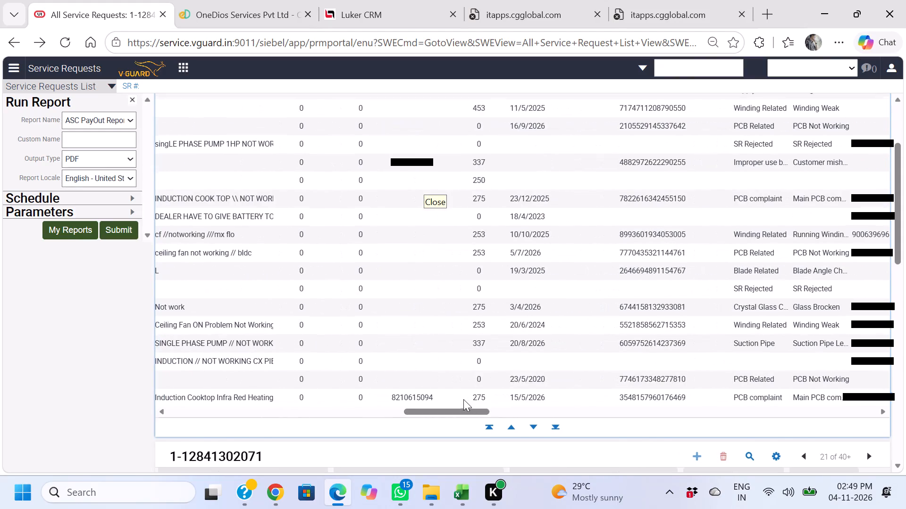
scroll(463, 399, "up", 2)
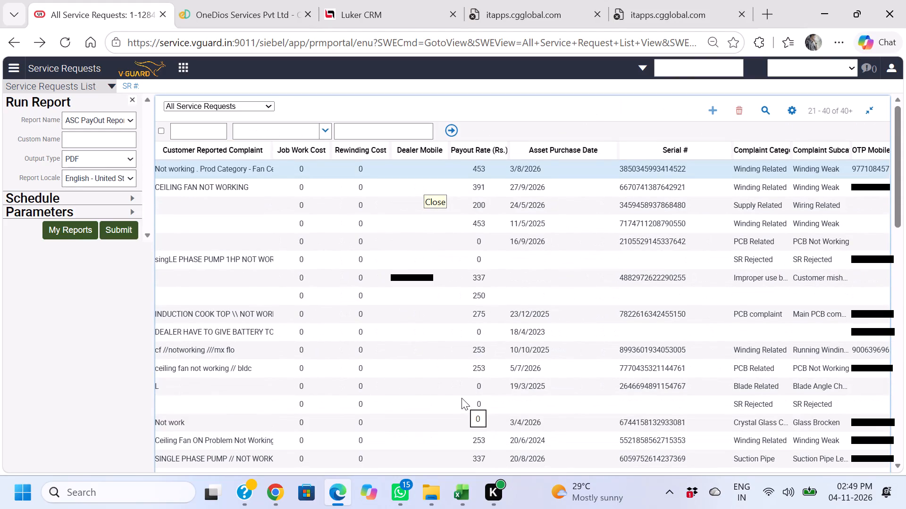
scroll(461, 398, "down", 1)
left_click_drag(438, 407, 905, 400)
scroll(833, 391, "up", 2)
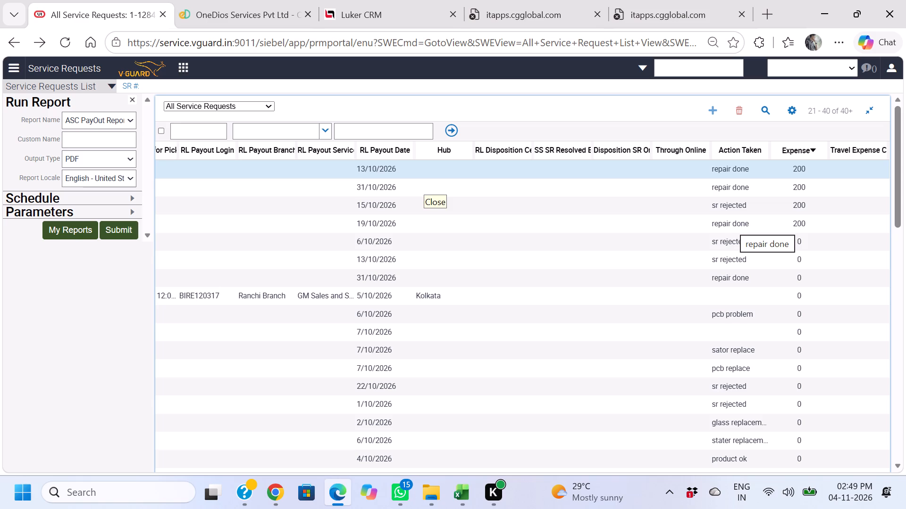
scroll(540, 259, "down", 1)
scroll(569, 378, "down", 1)
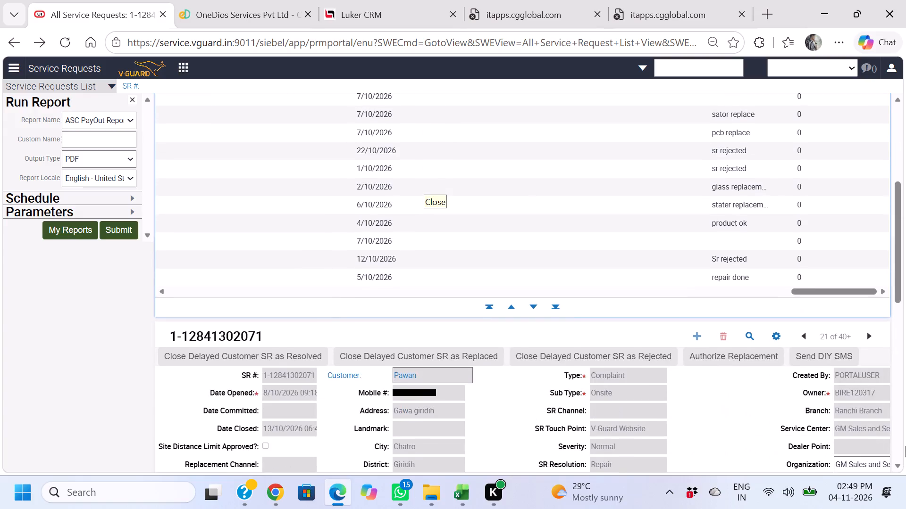
left_click_drag(835, 289, 13, 281)
scroll(85, 256, "up", 1)
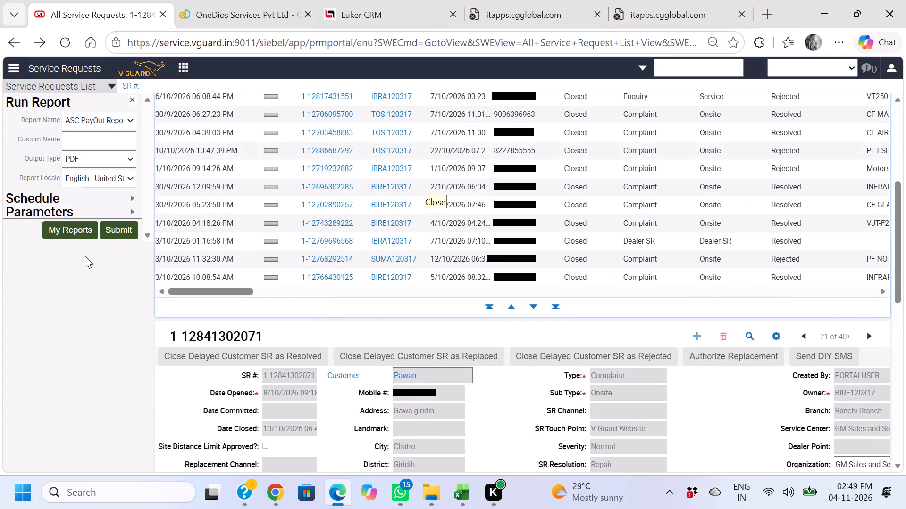
scroll(85, 256, "up", 2)
scroll(466, 237, "up", 3)
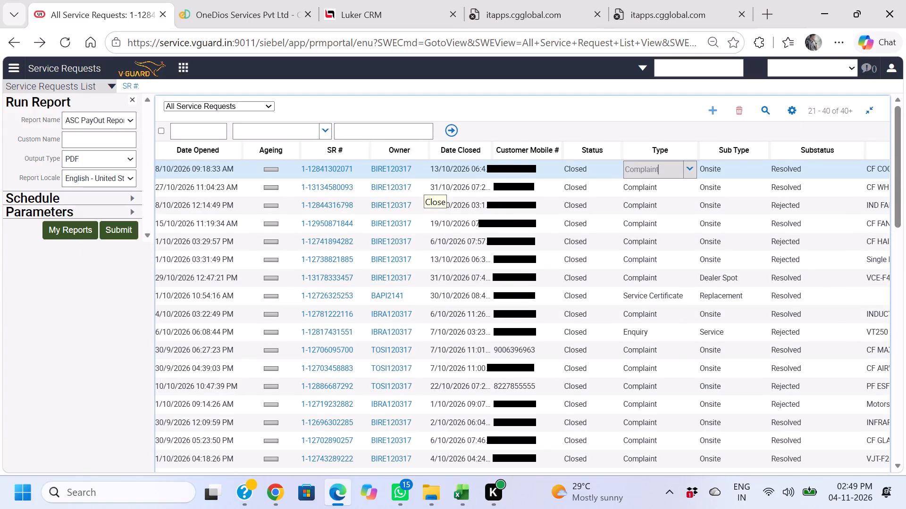
left_click(479, 212)
scroll(570, 262, "down", 1)
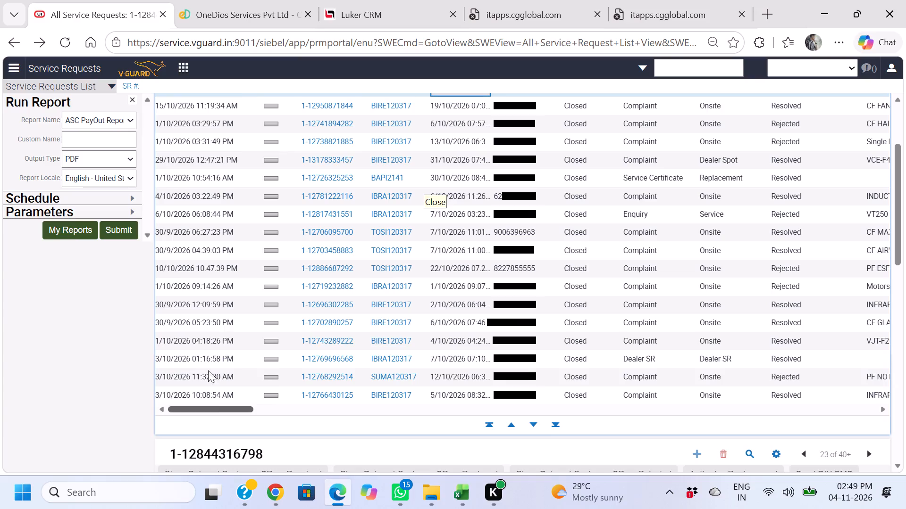
left_click_drag(208, 408, 544, 427)
scroll(519, 411, "up", 3)
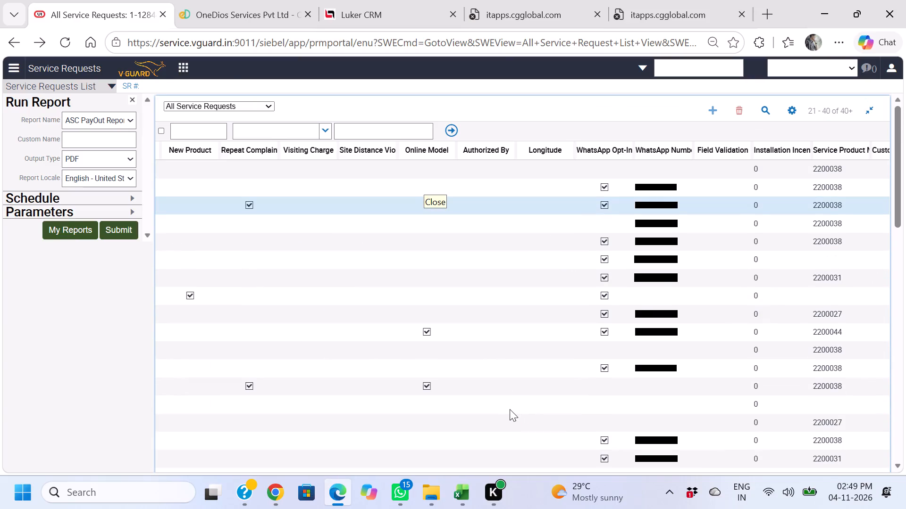
scroll(559, 442, "down", 2)
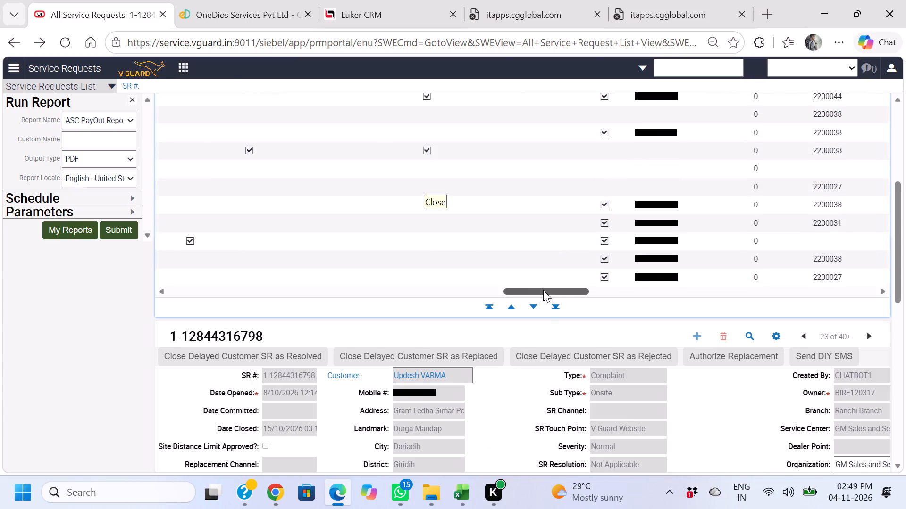
left_click_drag(543, 290, 851, 301)
scroll(674, 252, "up", 4)
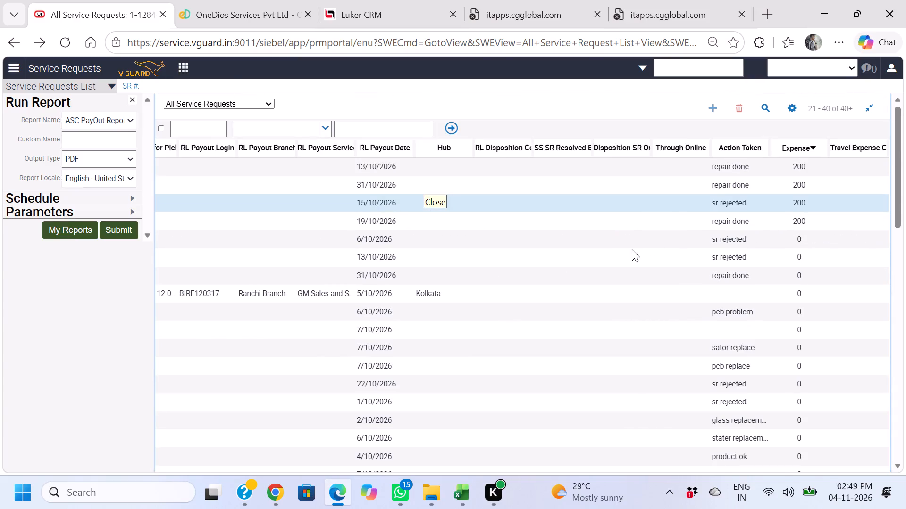
scroll(593, 391, "down", 1)
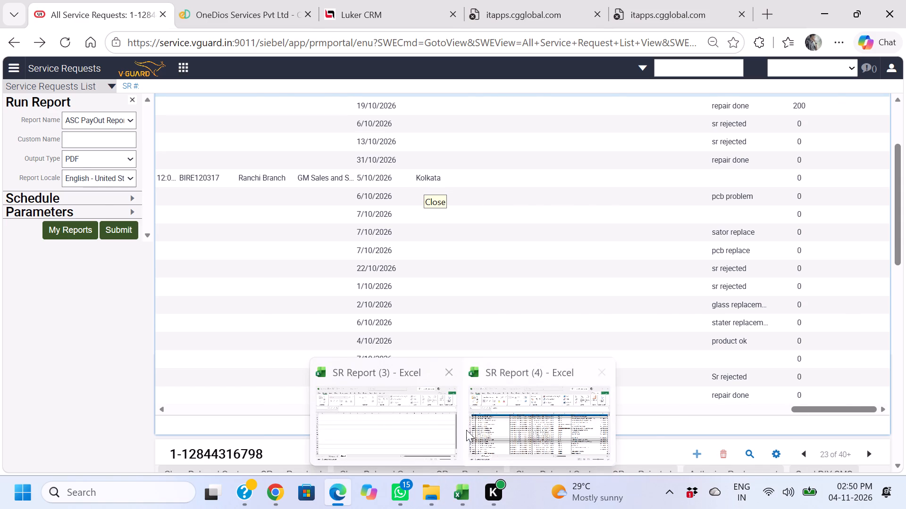
Switch to the SR Report (4) workbook in Excel, look across its columns and add filters to the header row.
left_click(519, 391)
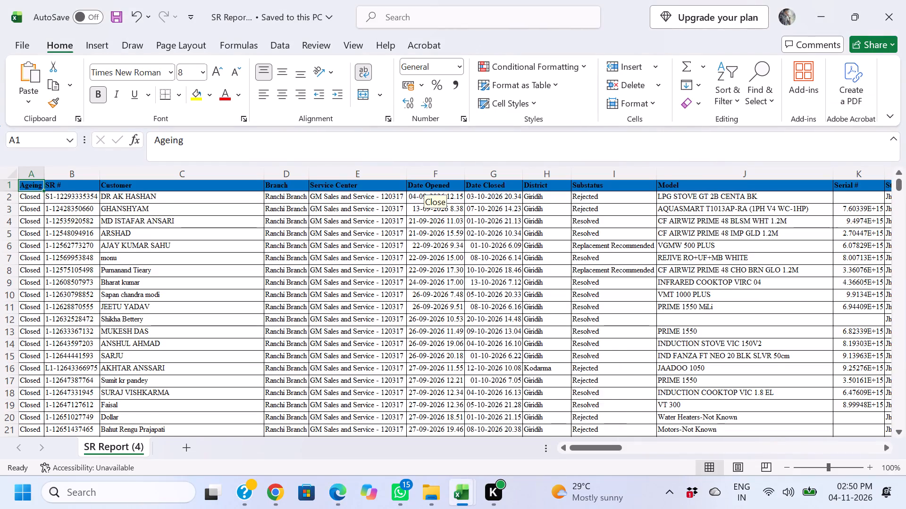
scroll(499, 337, "down", 1)
left_click_drag(600, 451, 628, 458)
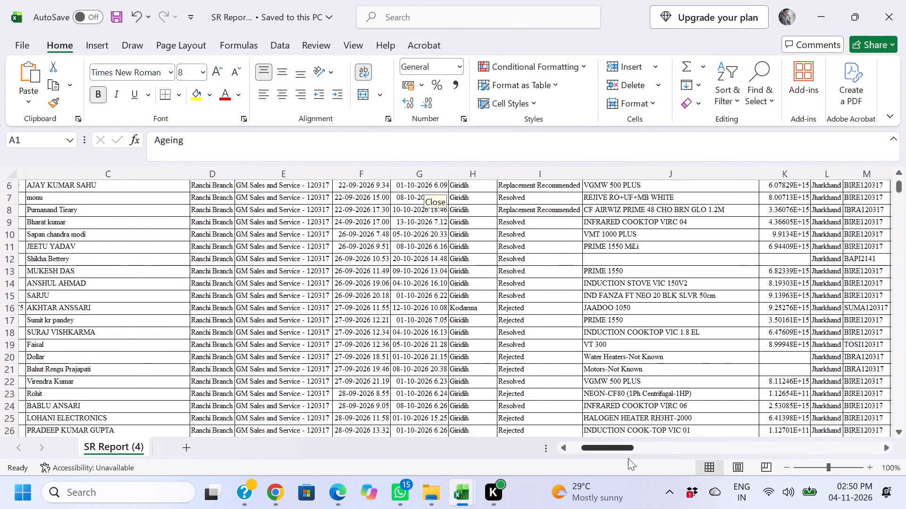
left_click_drag(628, 458, 855, 488)
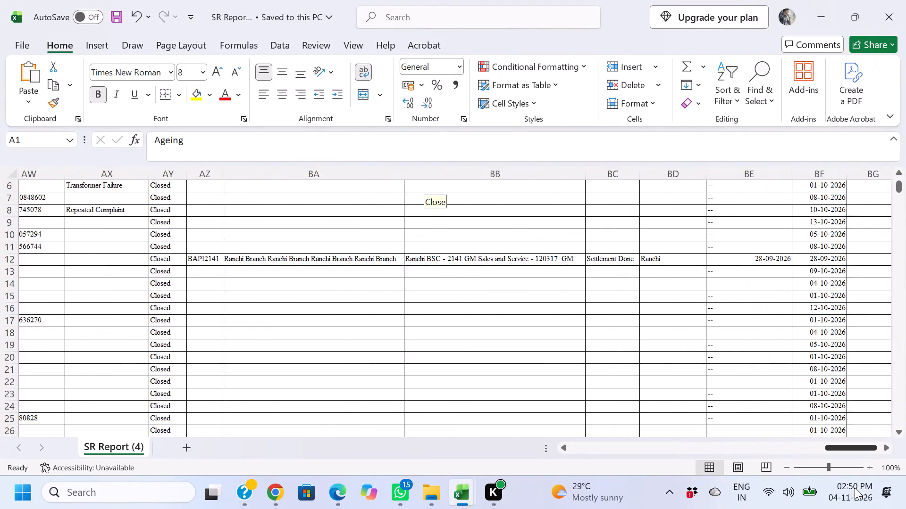
left_click_drag(855, 488, 380, 439)
scroll(521, 301, "up", 7)
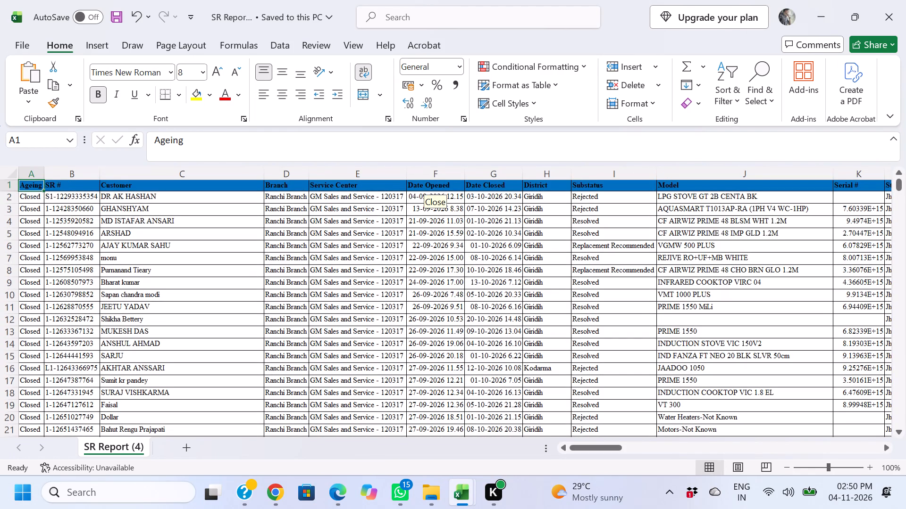
left_click(5, 169)
left_click(742, 91)
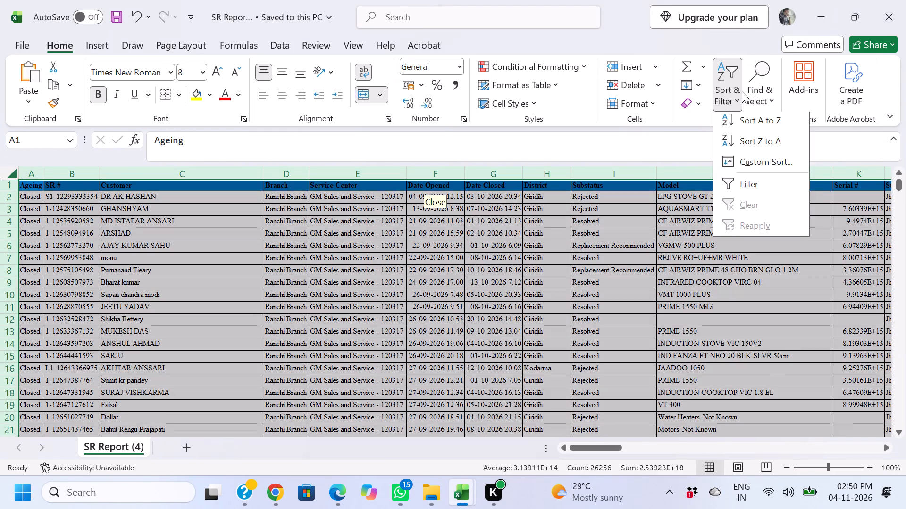
left_click(743, 186)
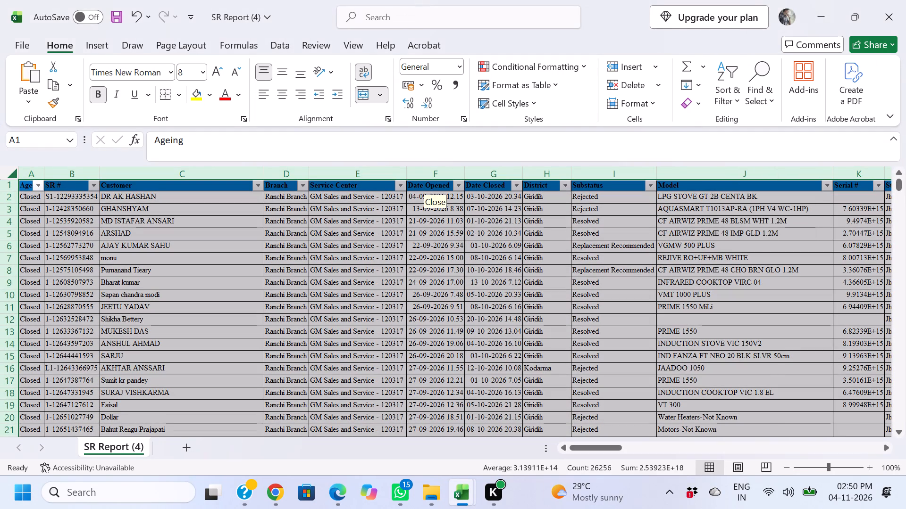
Filter the Substatus column to show only Rejected requests.
left_click(651, 186)
left_click(728, 317)
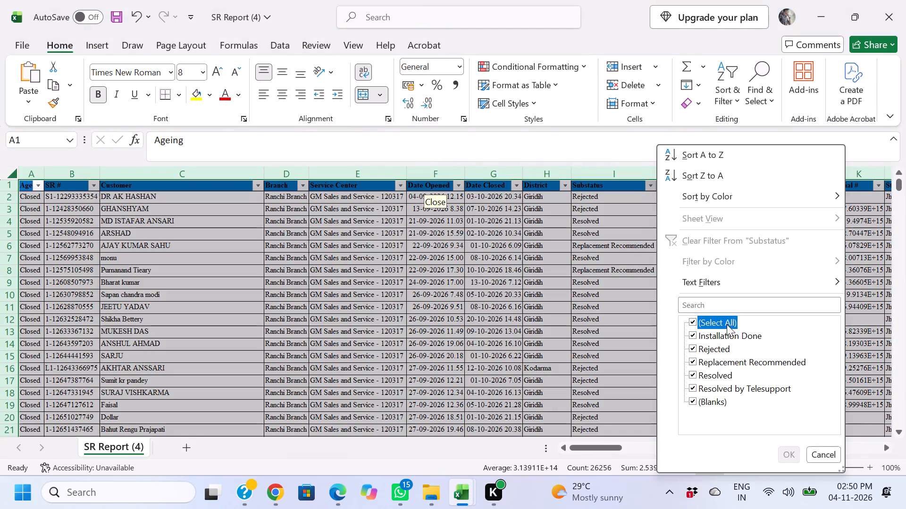
left_click(714, 345)
left_click(787, 457)
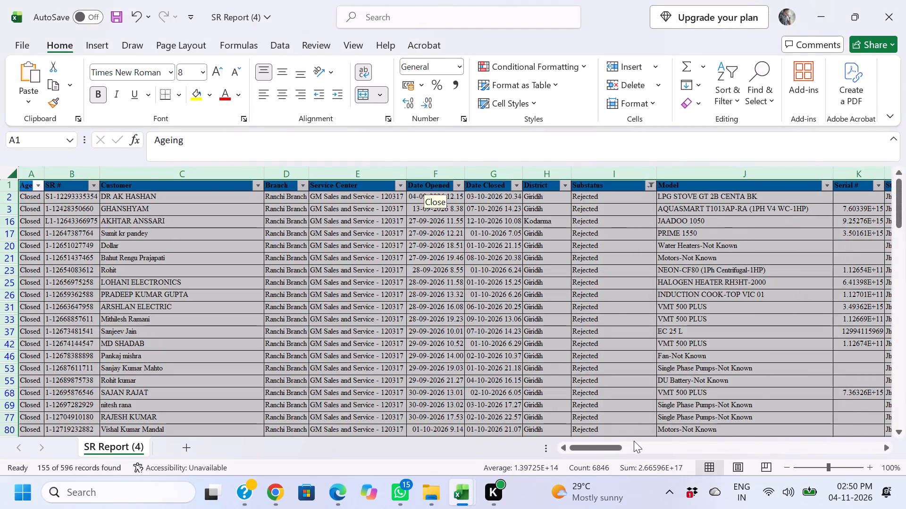
Look through the columns of the rejected requests and select the whole Payout Rate (Rs.) column to check its values.
left_click_drag(613, 445, 819, 467)
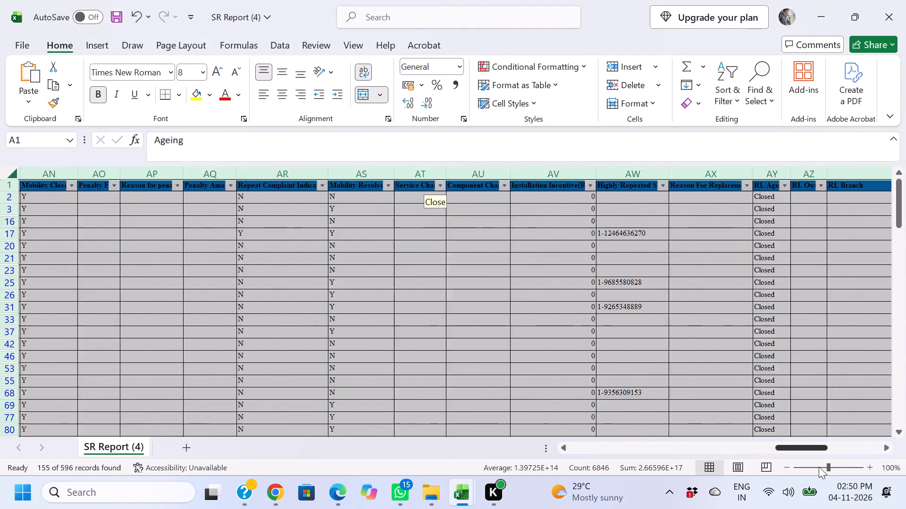
left_click_drag(819, 467, 803, 479)
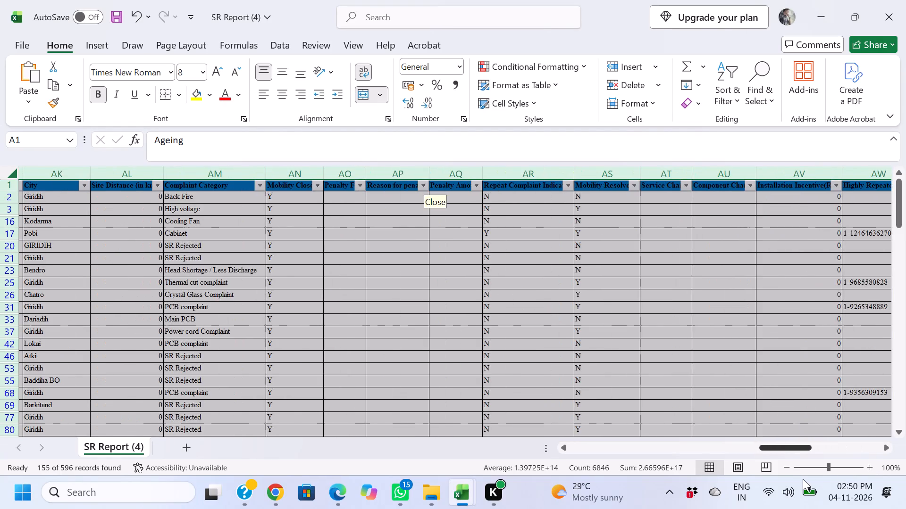
left_click_drag(803, 479, 769, 479)
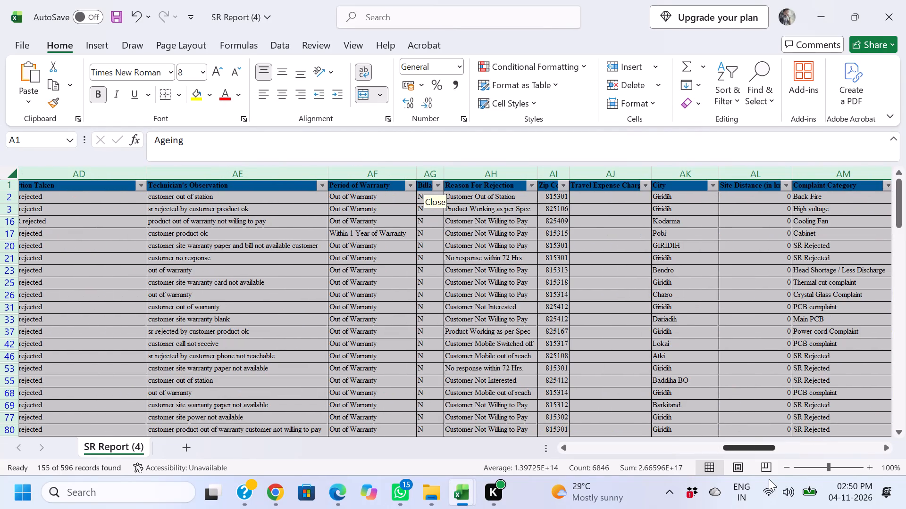
left_click_drag(769, 479, 711, 479)
left_click(486, 174)
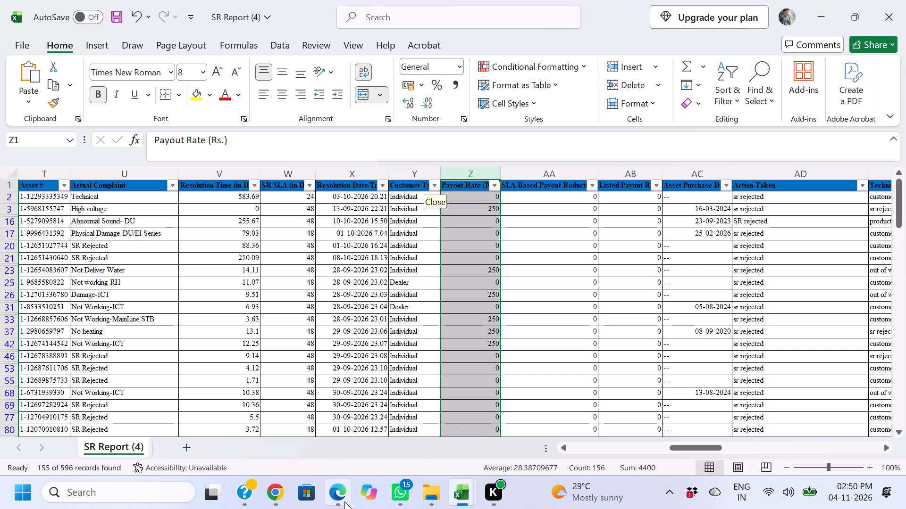
Compare the portal's Action Taken and Expense columns with the rejected requests' payout, observation and closing-date columns in the SR Report (4) workbook.
left_click(336, 415)
scroll(834, 352, "up", 4)
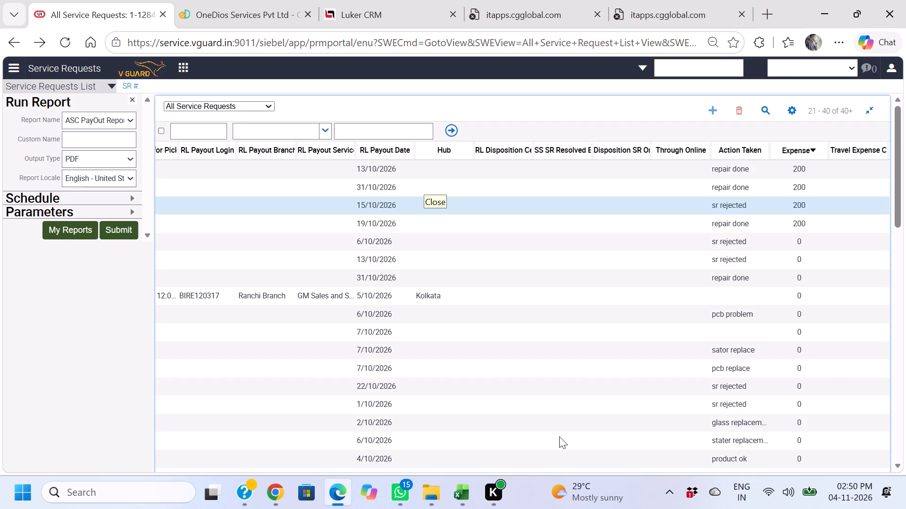
left_click(507, 420)
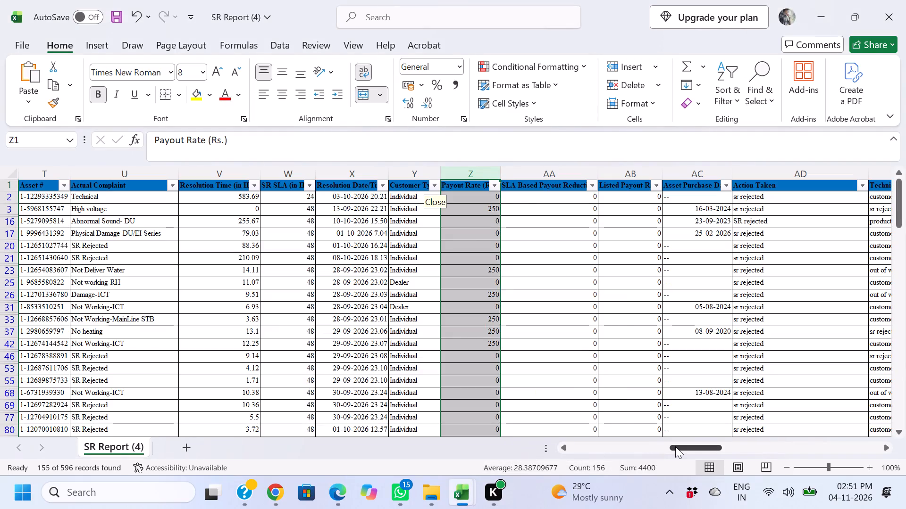
left_click_drag(676, 445, 905, 447)
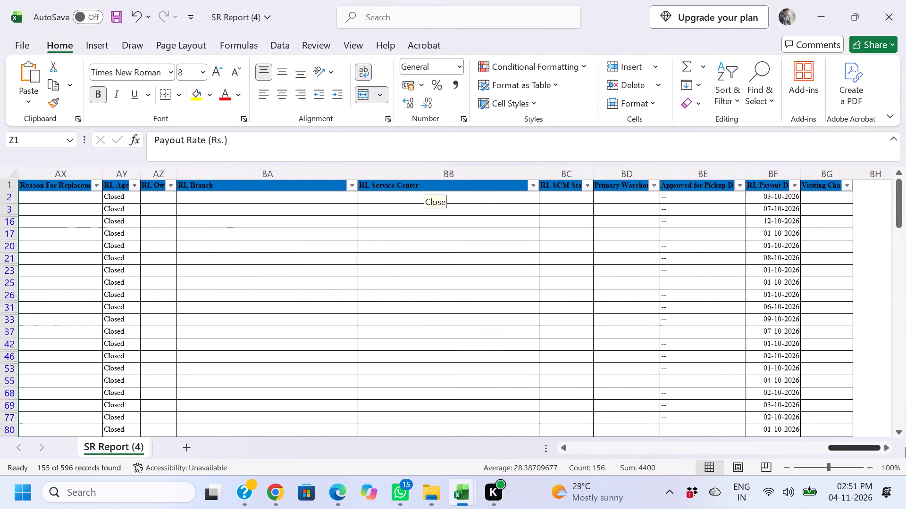
left_click_drag(905, 447, 684, 480)
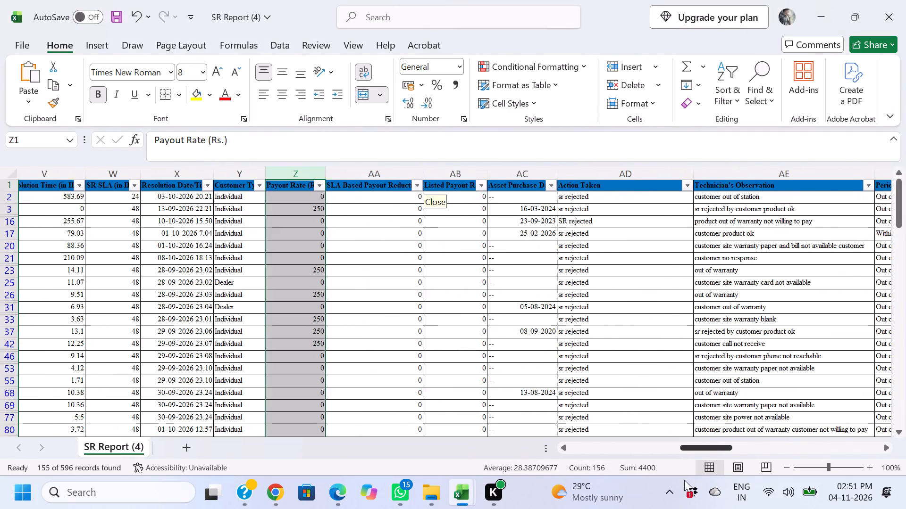
left_click_drag(684, 480, 646, 484)
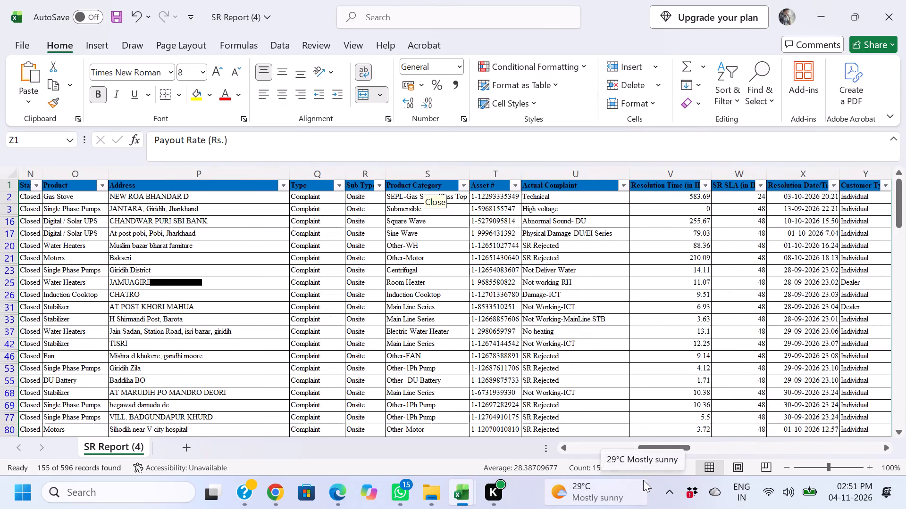
Close the SR Report (4) and SR Report (3) workbooks without saving their changes.
left_click(891, 11)
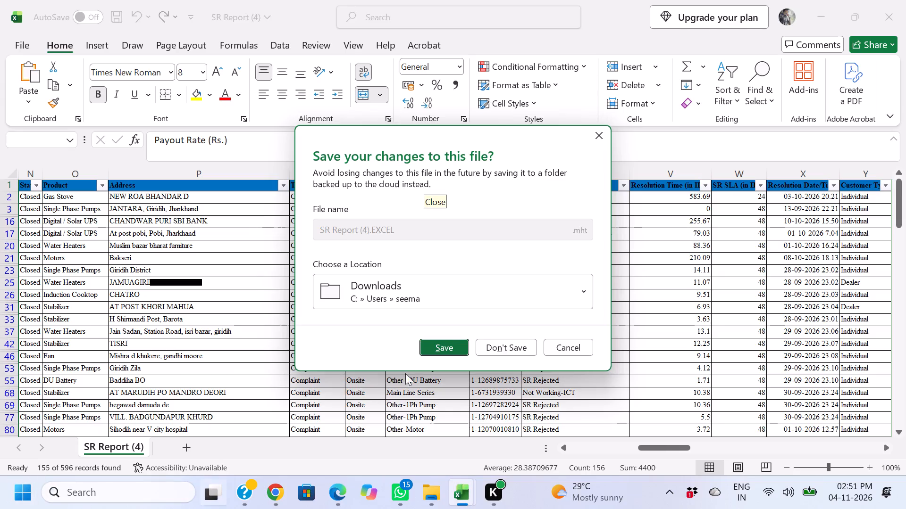
left_click(492, 347)
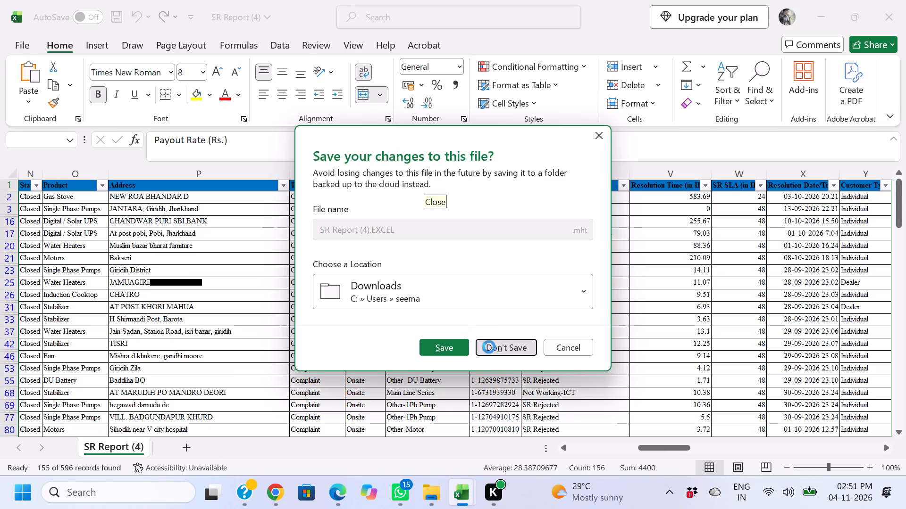
left_click(897, 0)
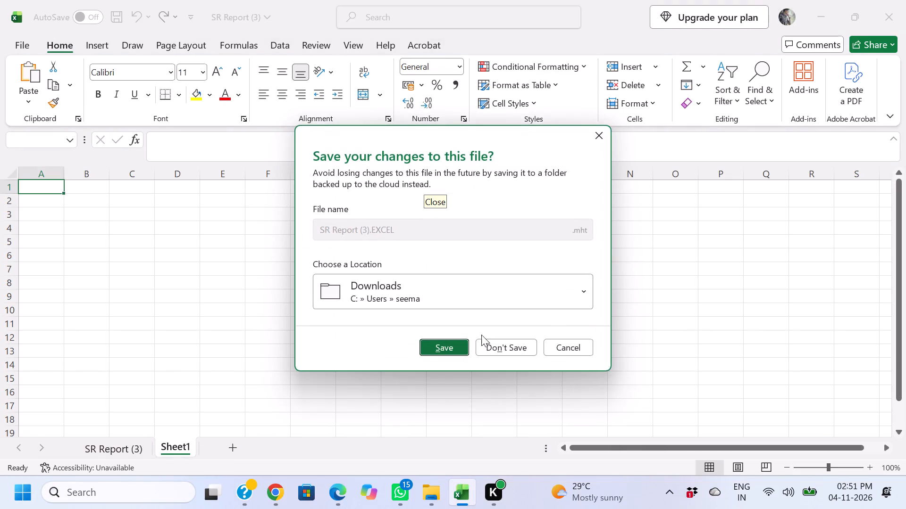
left_click(503, 346)
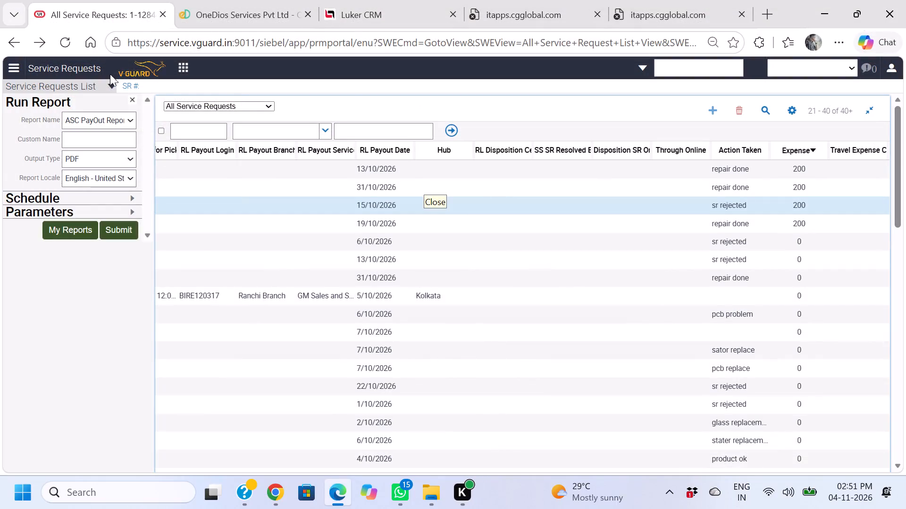
Close the Run Report pane in the V-Guard portal and reopen Service Requests on the My Service Requests list.
left_click(134, 101)
left_click(19, 71)
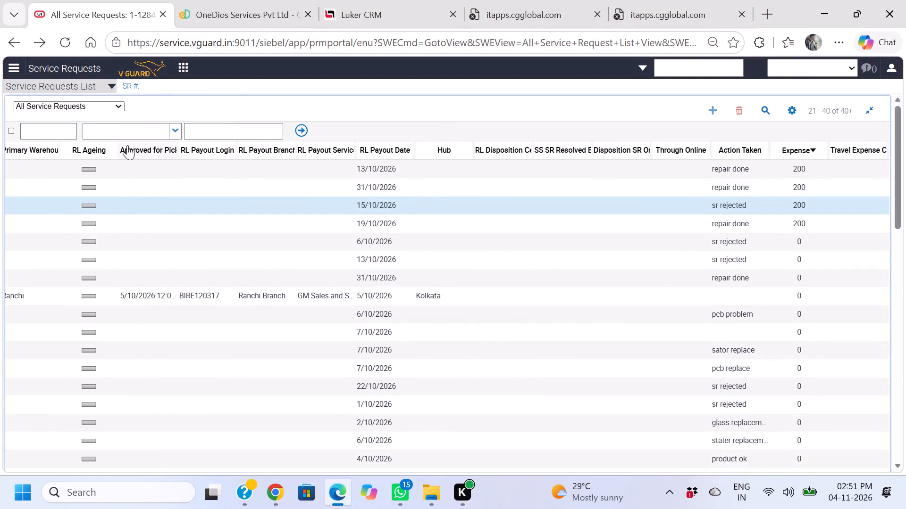
left_click(55, 107)
left_click(11, 69)
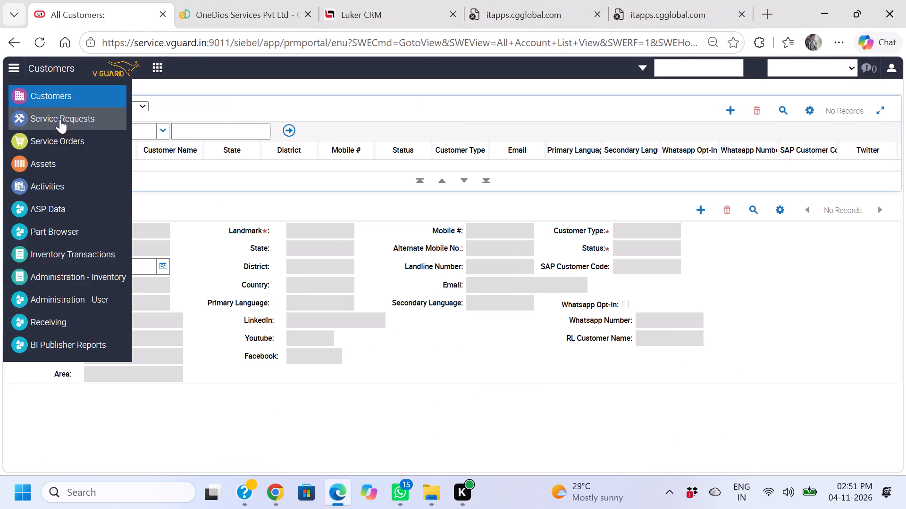
left_click(60, 119)
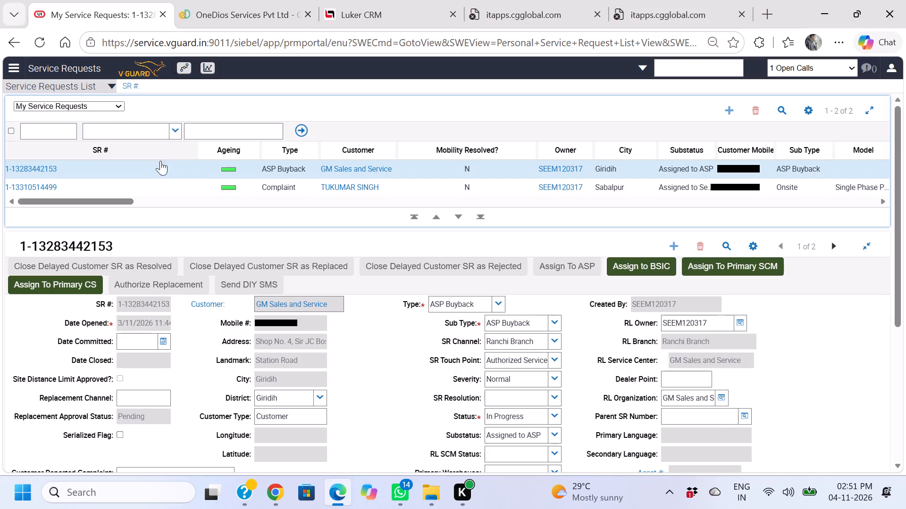
left_click_drag(193, 177, 193, 182)
left_click(189, 192)
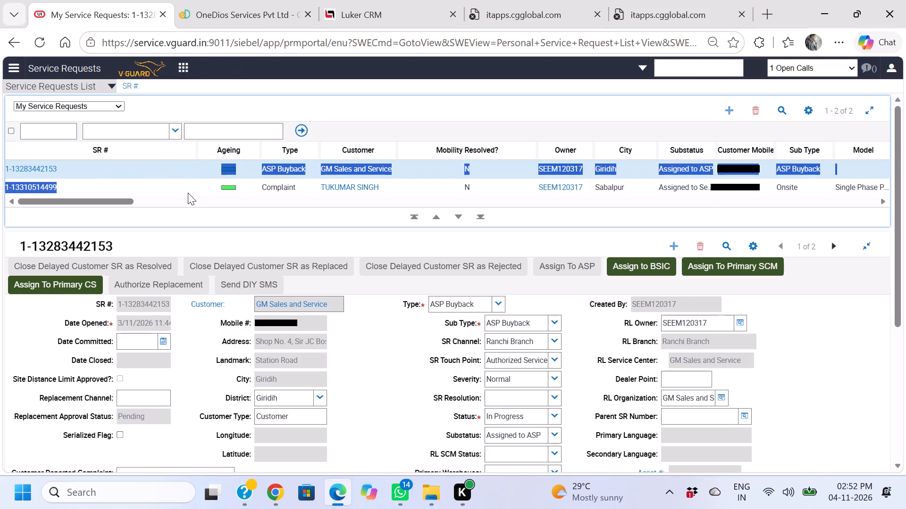
left_click(188, 193)
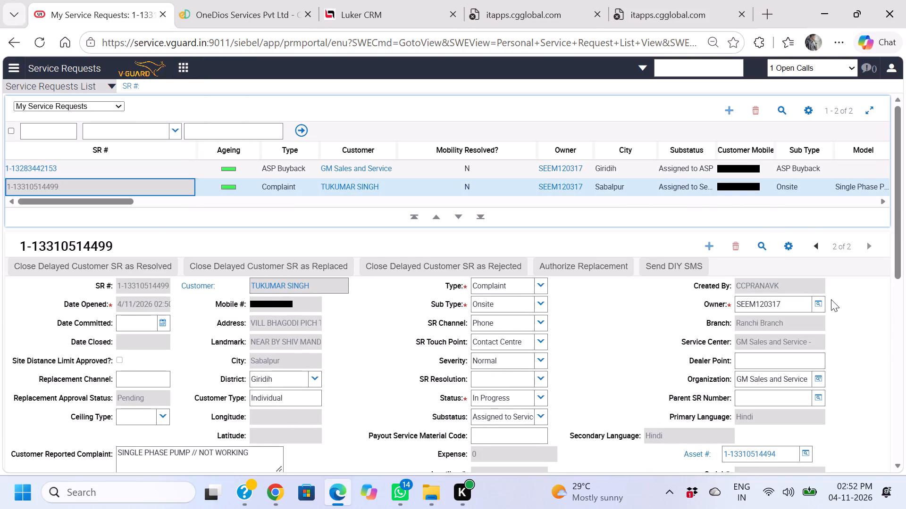
left_click_drag(802, 302, 705, 312)
key("BackSpace")
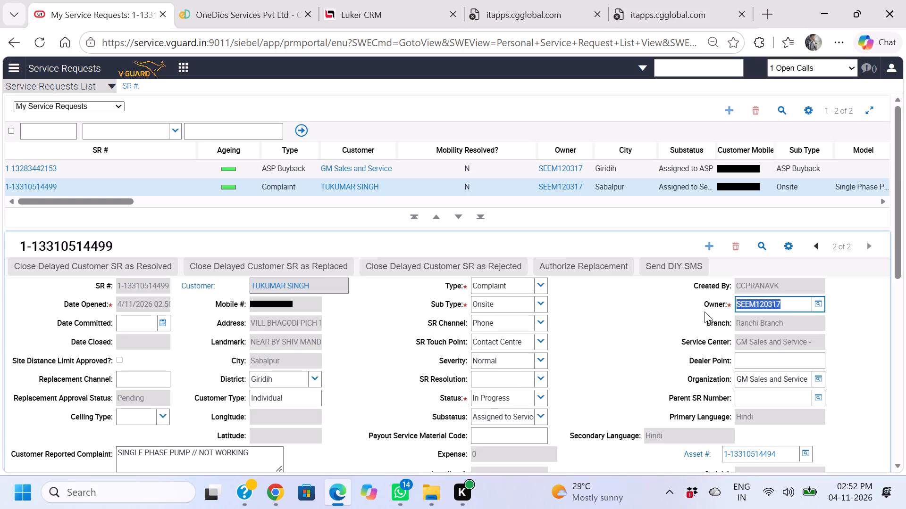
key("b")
left_click(787, 213)
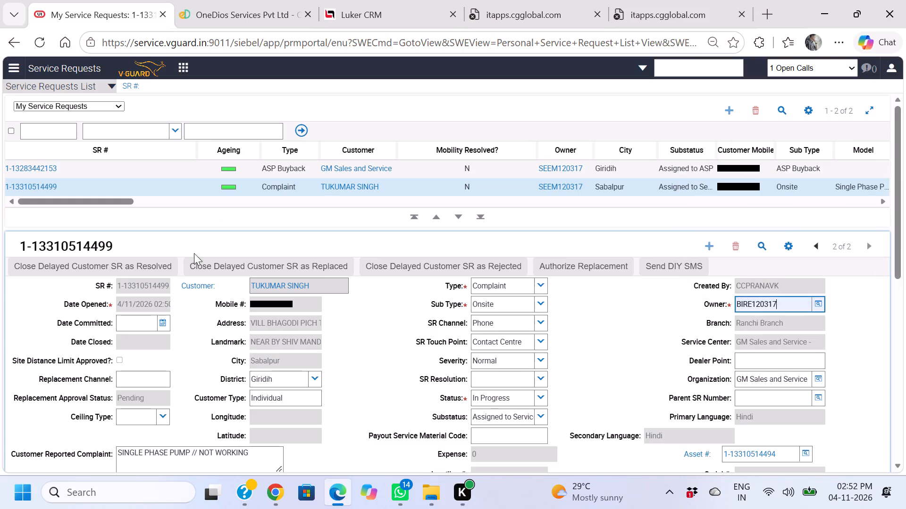
Switch the service requests list to My Team's Service Requests.
left_click(42, 106)
left_click(67, 104)
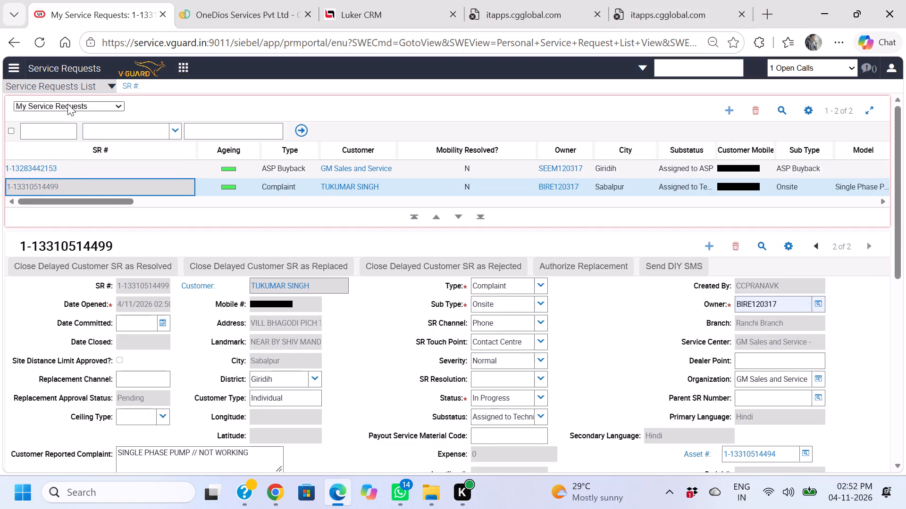
left_click(69, 145)
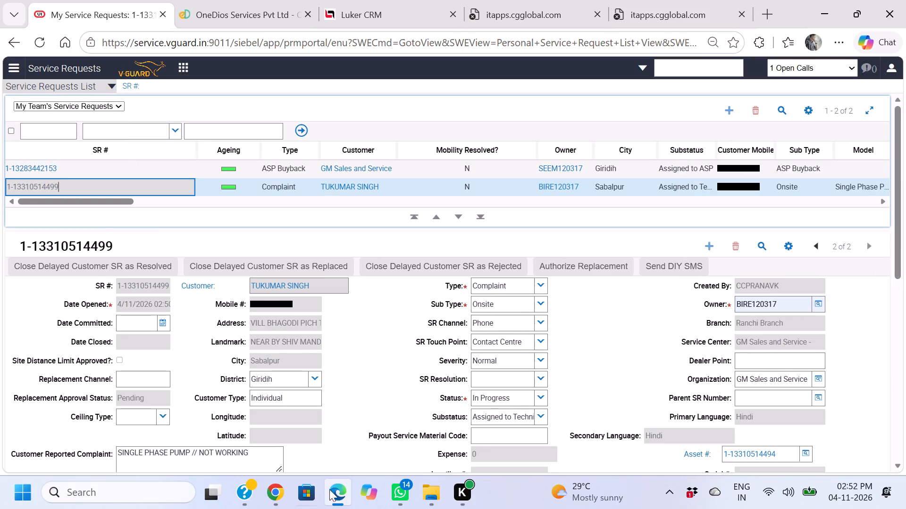
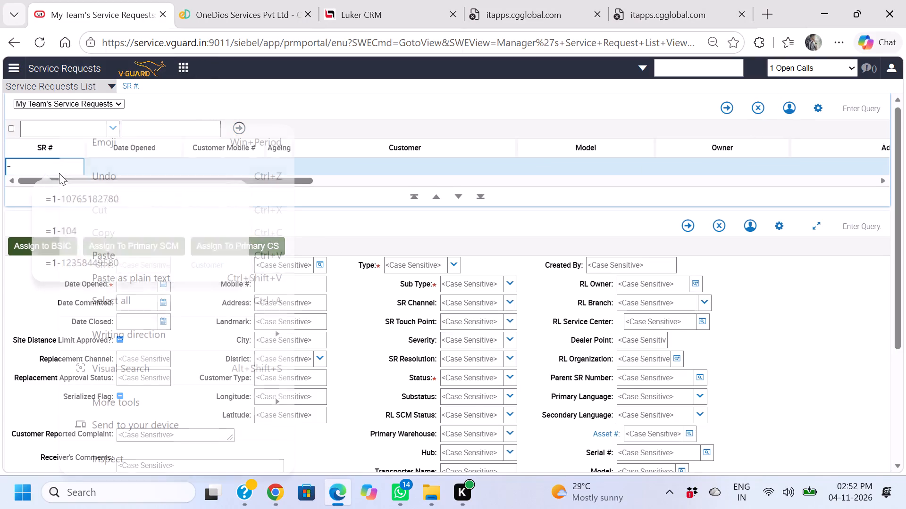
left_click(103, 251)
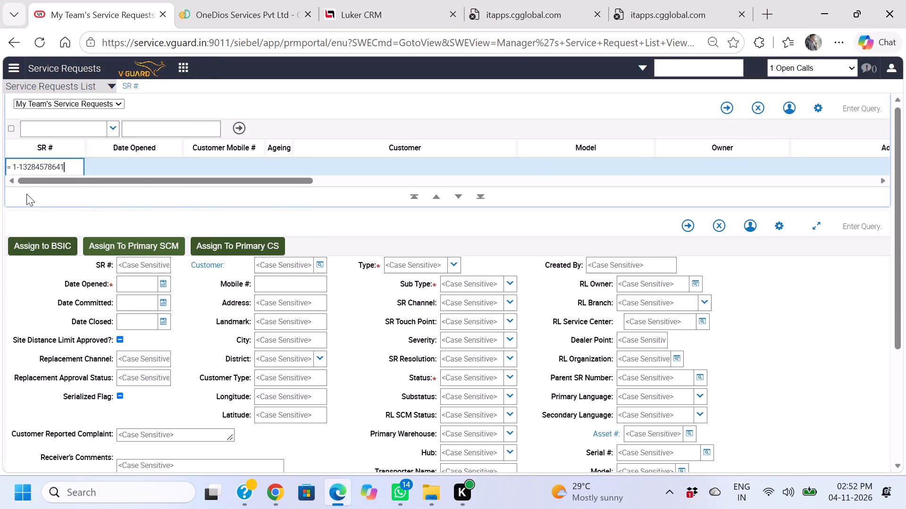
left_click(13, 165)
key("BackSpace")
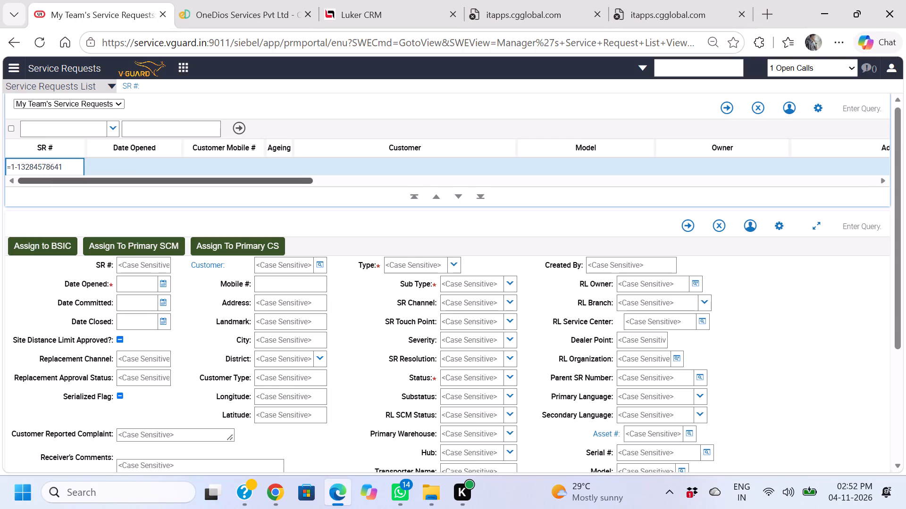
key("Return")
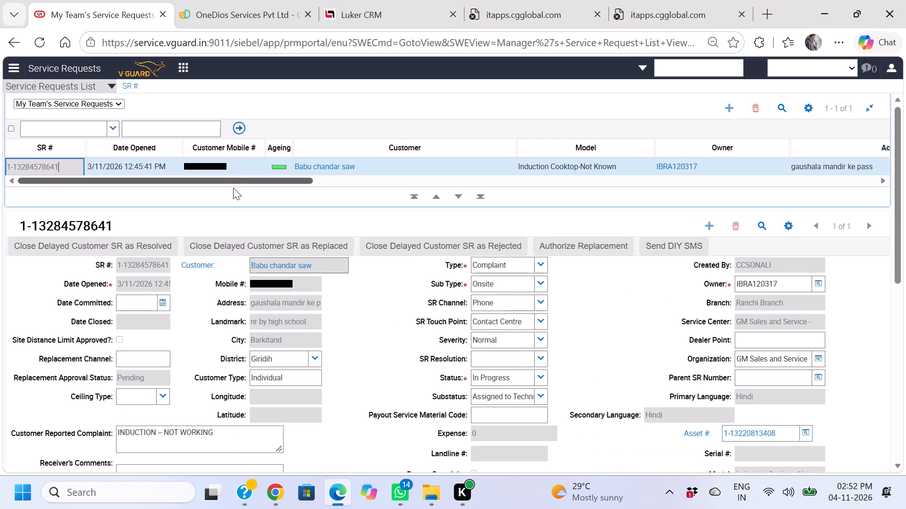
scroll(267, 244, "down", 2)
scroll(266, 244, "up", 2)
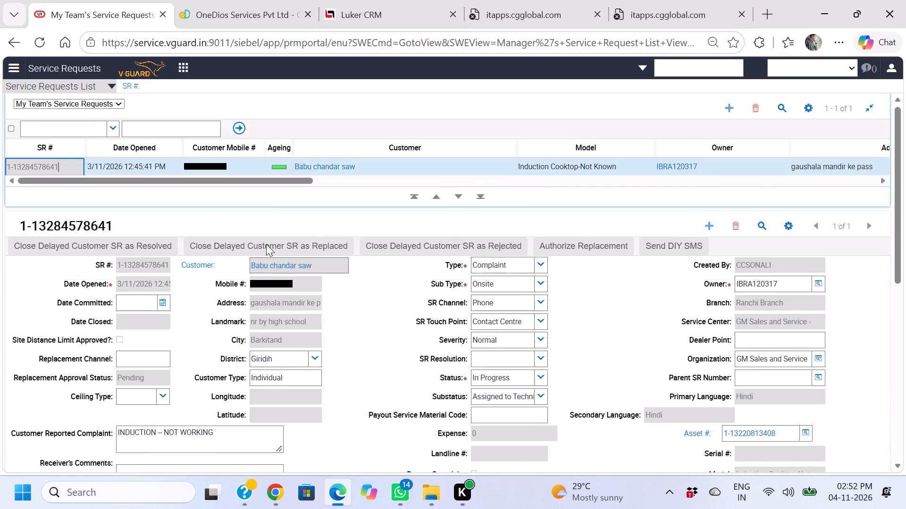
scroll(266, 244, "down", 1)
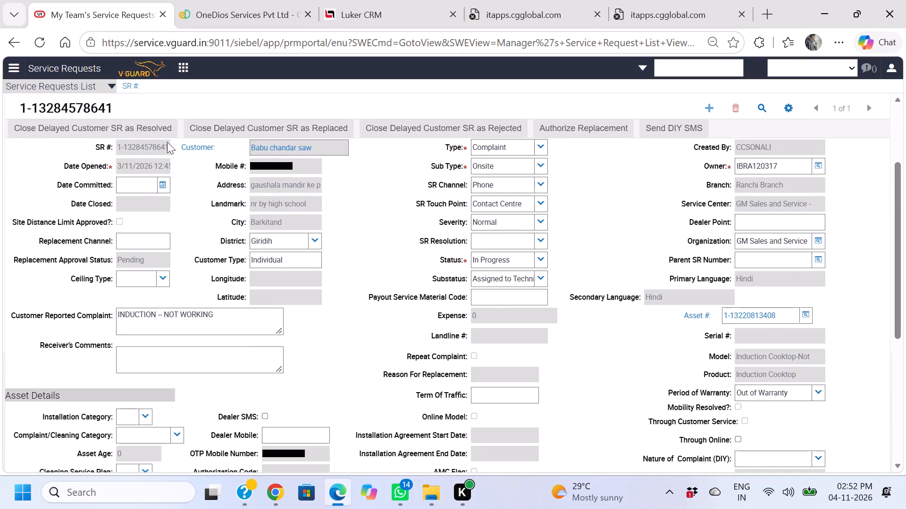
scroll(231, 221, "down", 3)
scroll(75, 247, "down", 3)
scroll(110, 263, "up", 2)
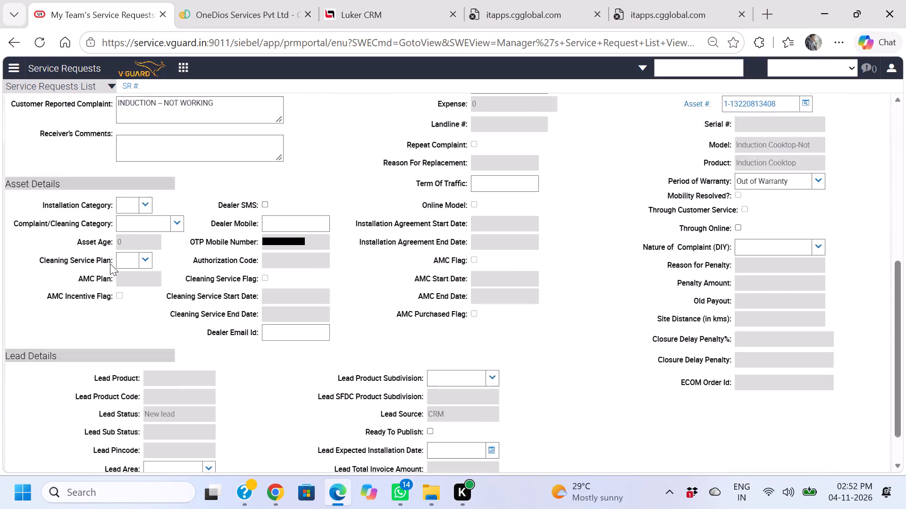
scroll(110, 263, "up", 1)
left_click(112, 141)
left_click(39, 140)
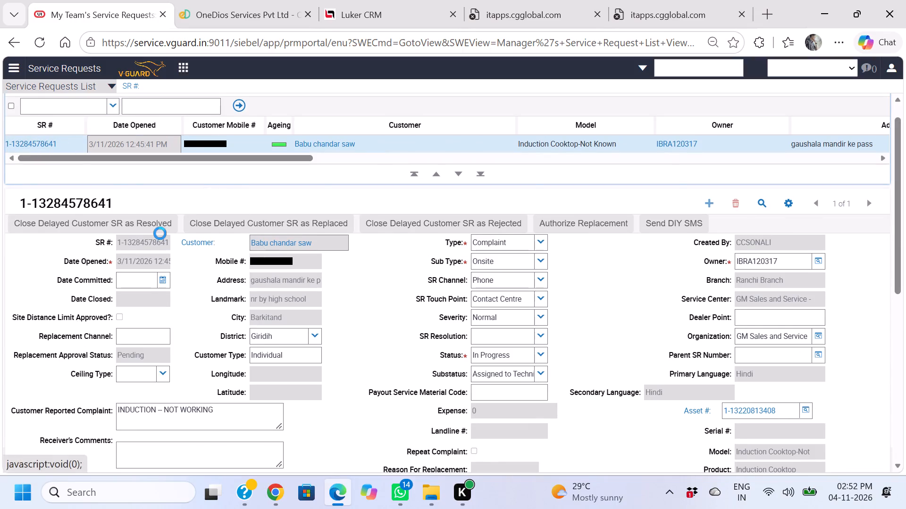
scroll(123, 305, "down", 2)
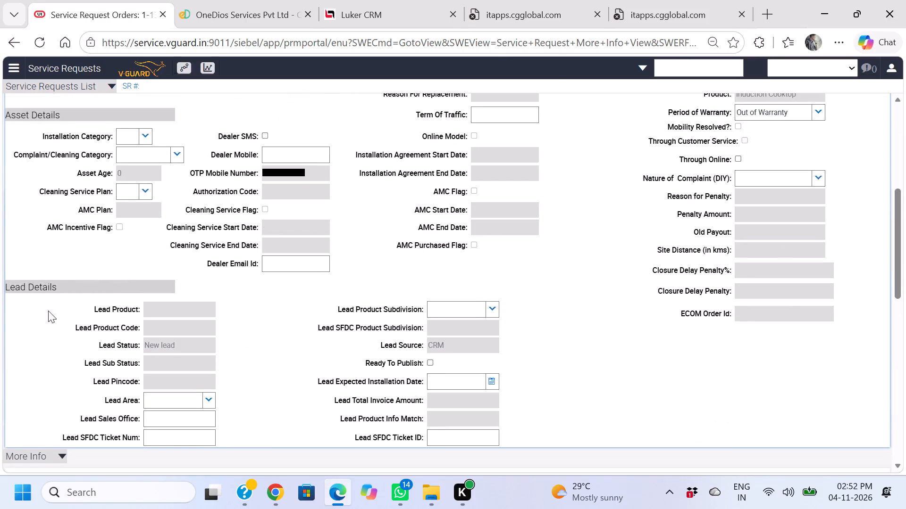
scroll(48, 317, "down", 1)
left_click(45, 344)
scroll(49, 341, "down", 1)
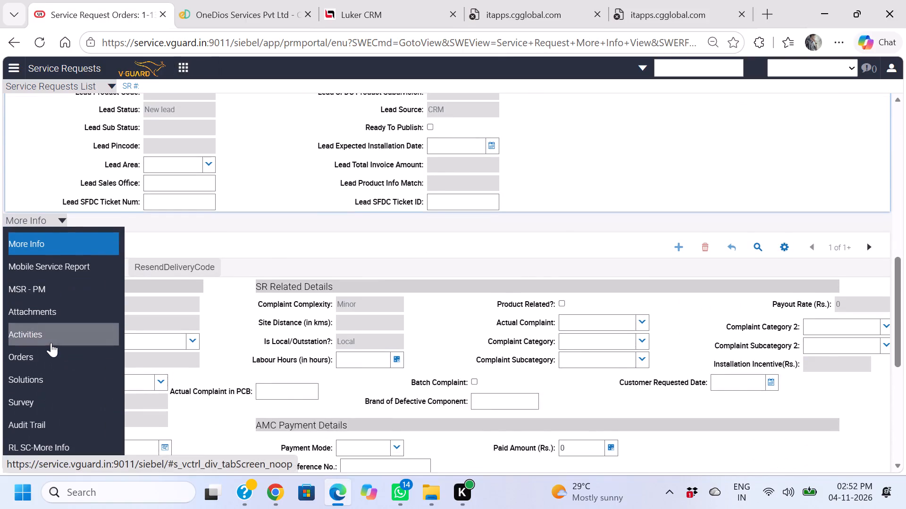
left_click(51, 343)
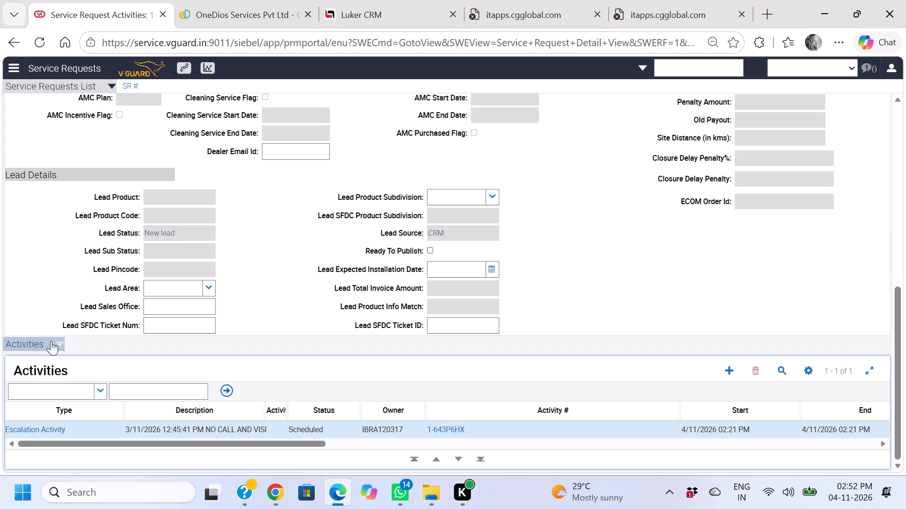
scroll(51, 341, "up", 7)
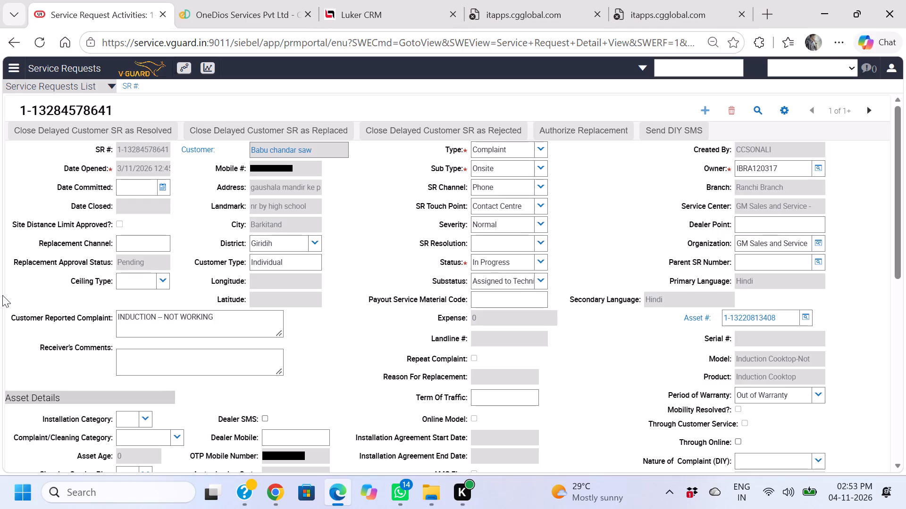
left_click(192, 148)
left_click(48, 297)
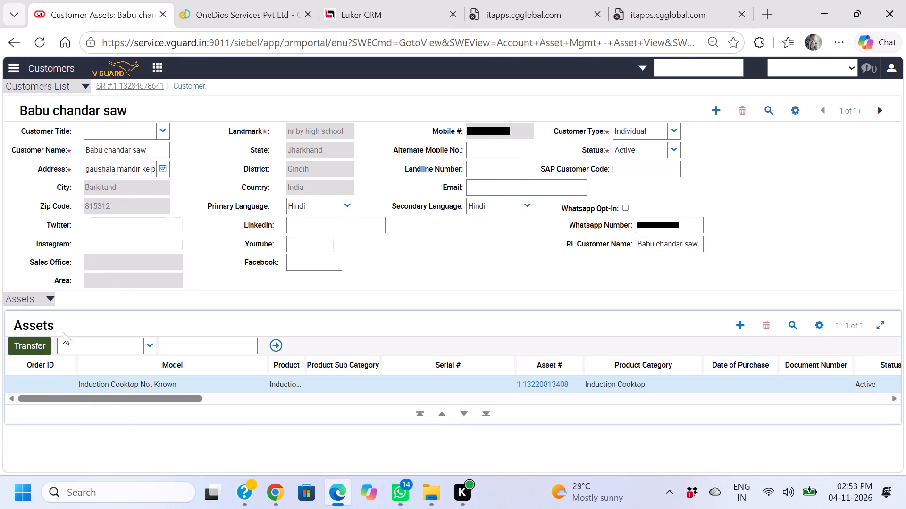
left_click(55, 380)
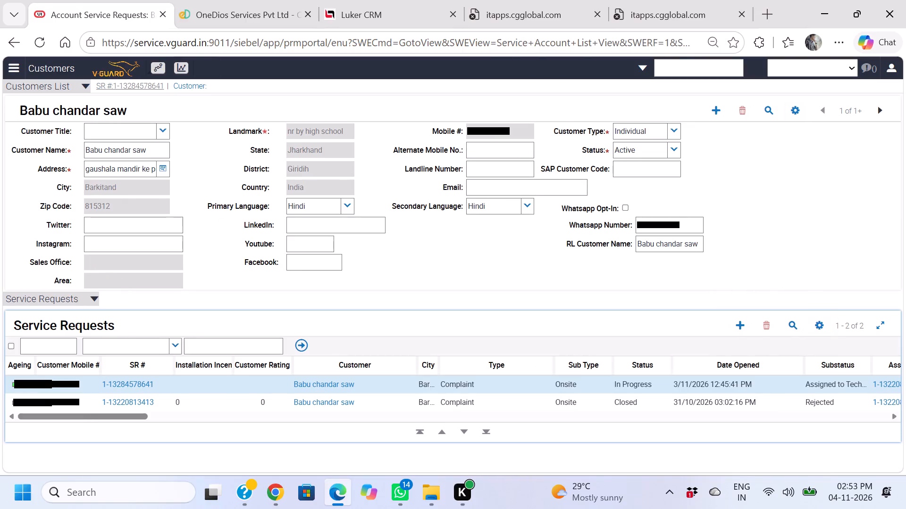
left_click_drag(85, 419, 147, 432)
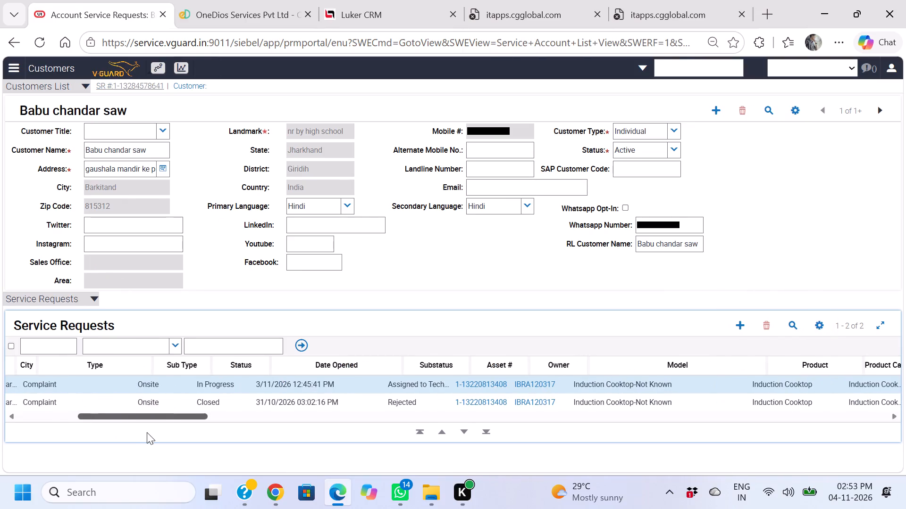
left_click_drag(147, 432, 52, 448)
left_click(145, 82)
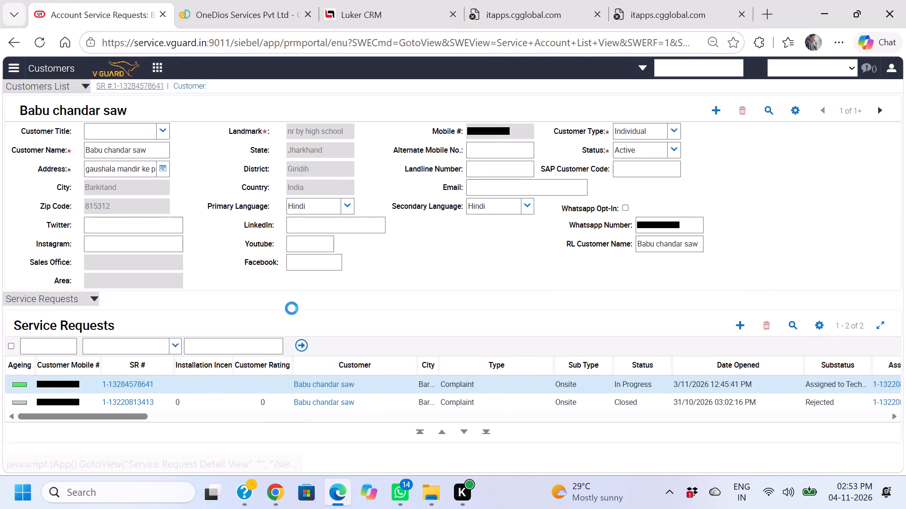
scroll(287, 301, "up", 8)
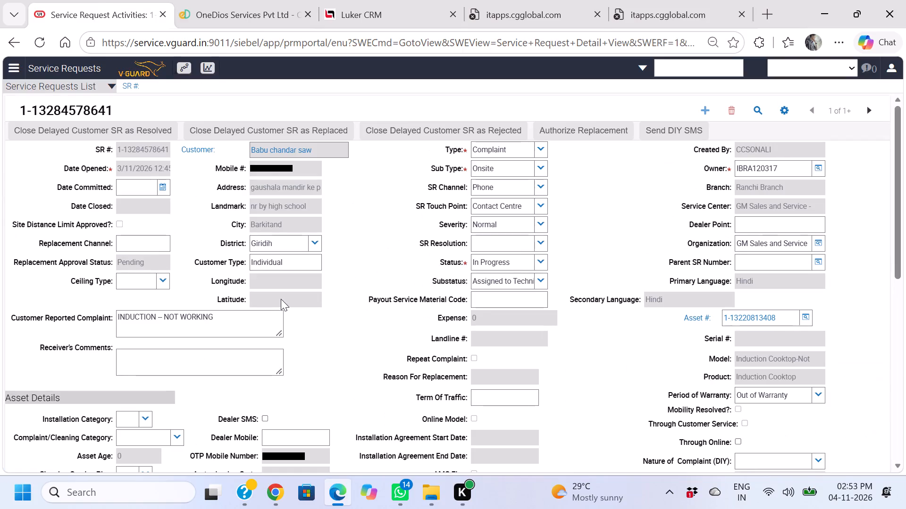
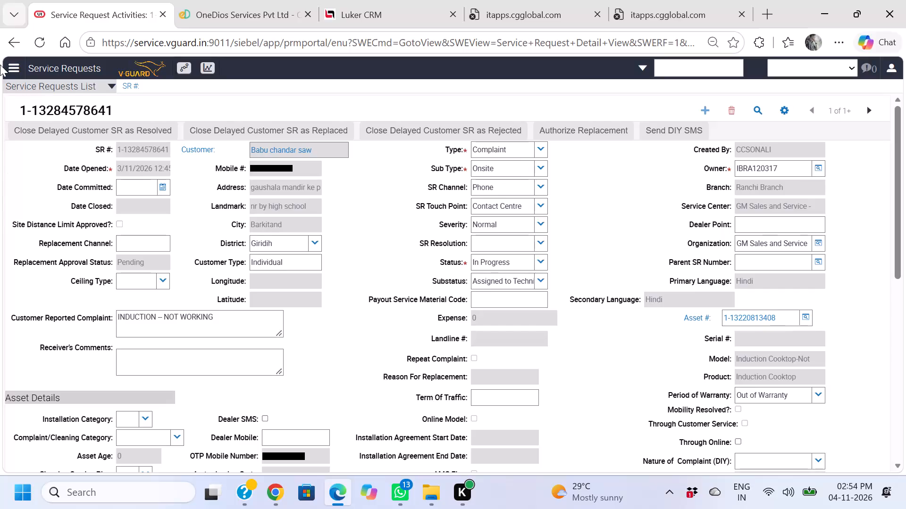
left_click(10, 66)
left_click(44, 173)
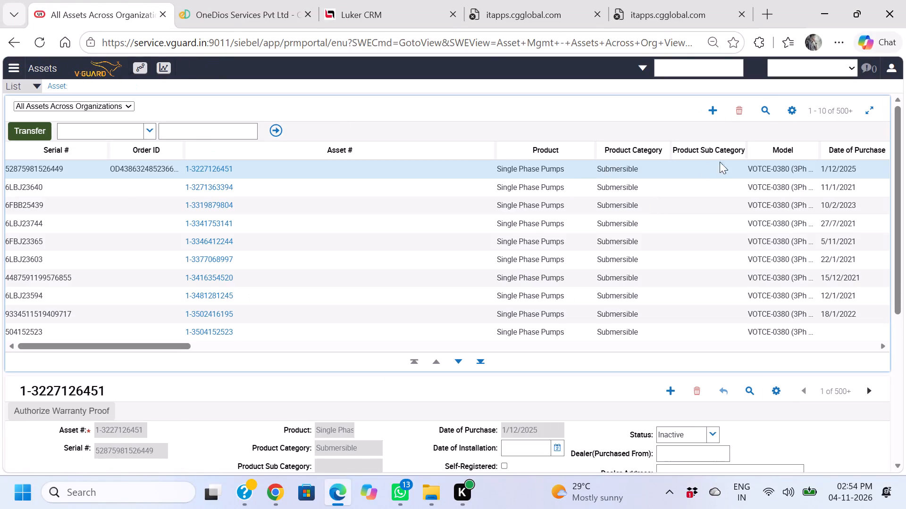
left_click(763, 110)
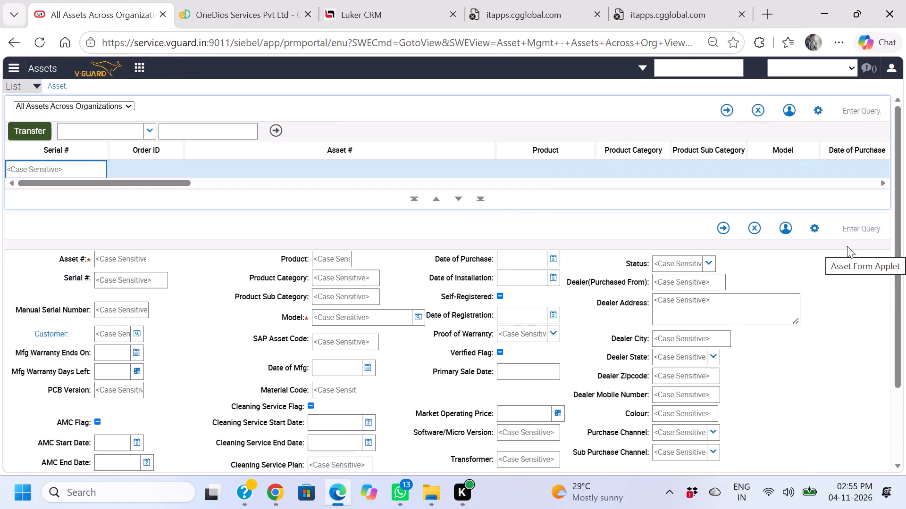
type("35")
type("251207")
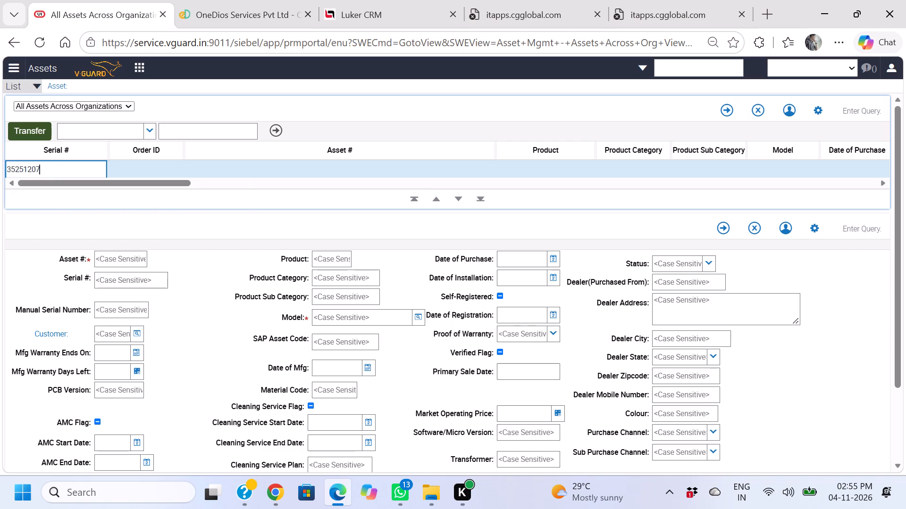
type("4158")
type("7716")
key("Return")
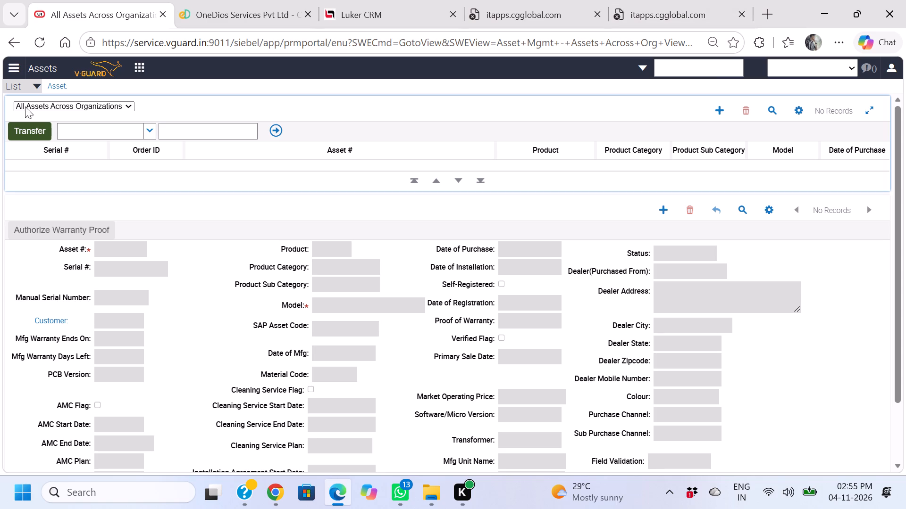
left_click(20, 67)
left_click(42, 156)
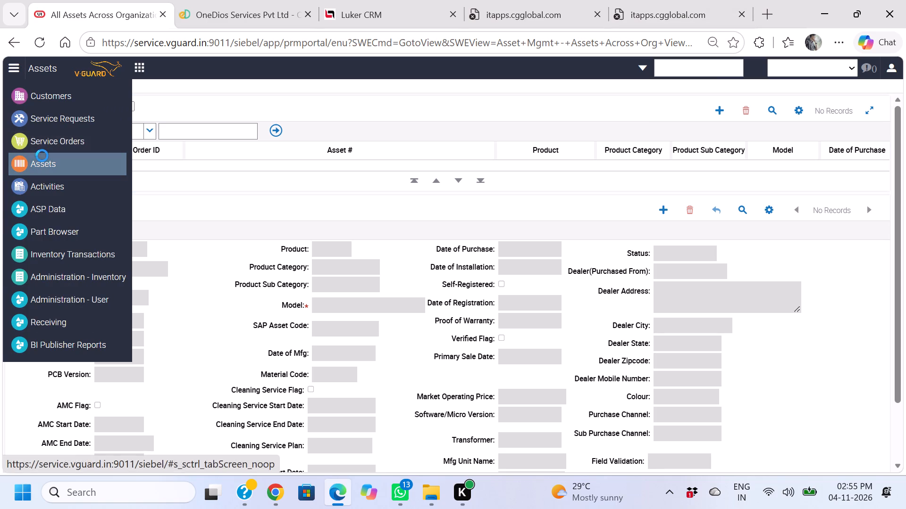
left_click(779, 103)
left_click(772, 105)
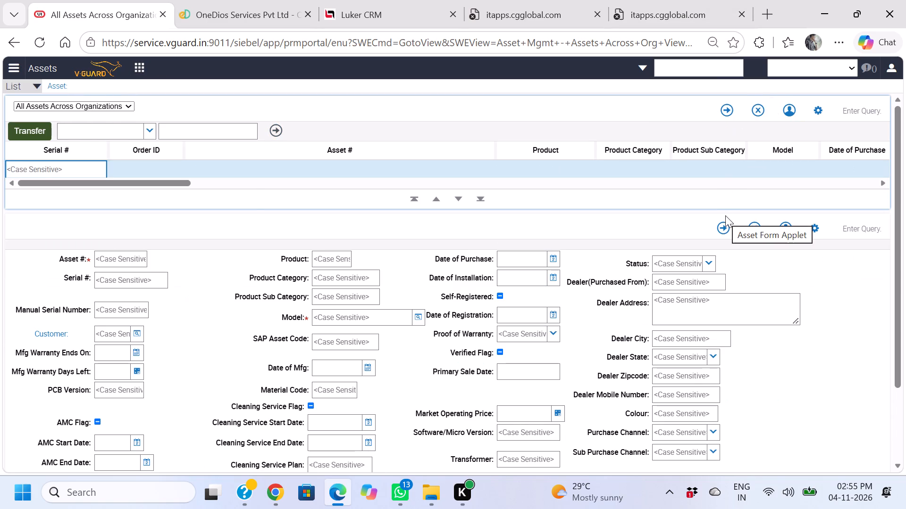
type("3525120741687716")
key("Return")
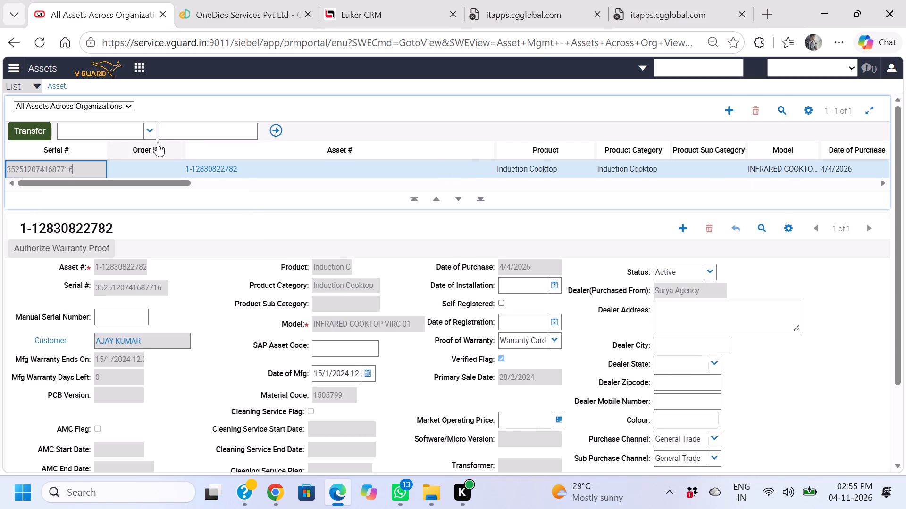
left_click(213, 166)
scroll(168, 304, "down", 3)
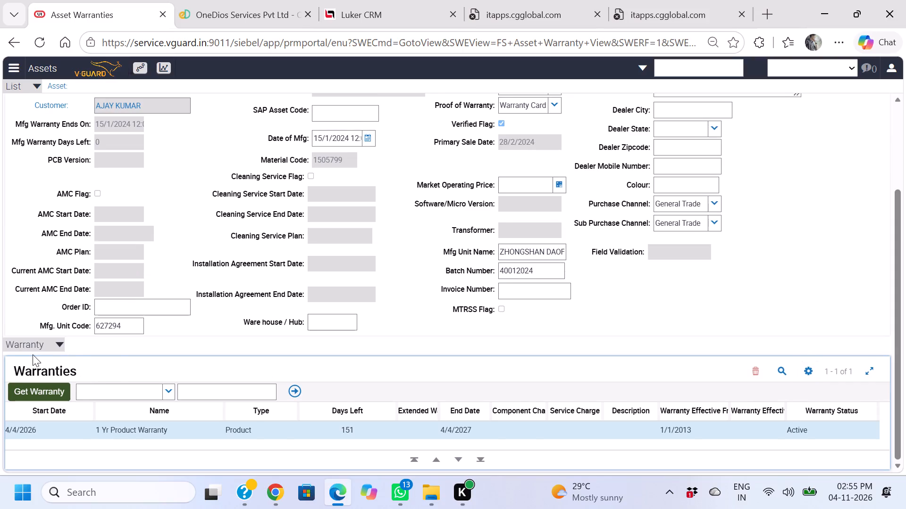
left_click(33, 348)
scroll(277, 253, "up", 5)
scroll(257, 258, "down", 4)
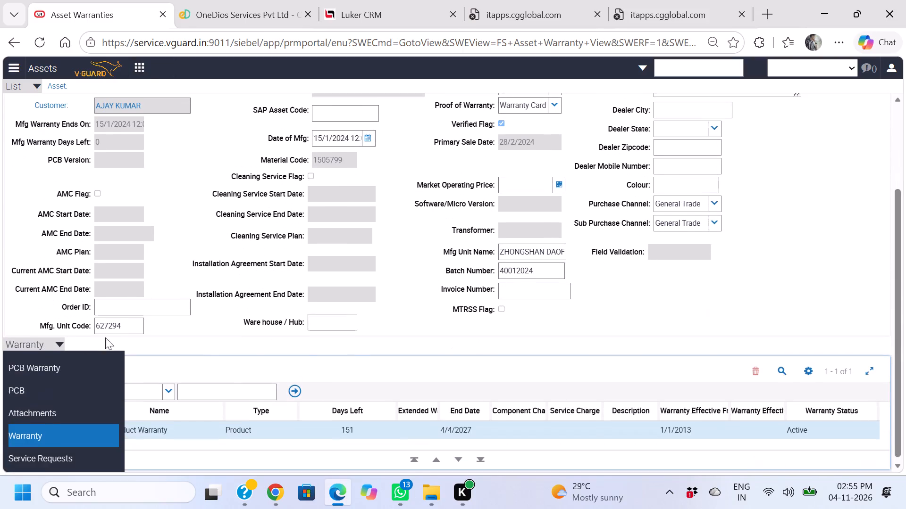
left_click(92, 452)
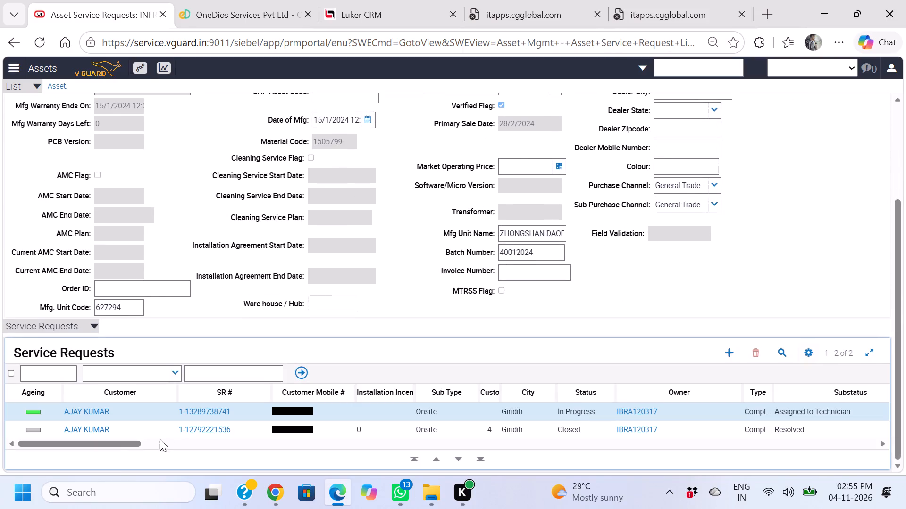
left_click_drag(107, 447, 139, 444)
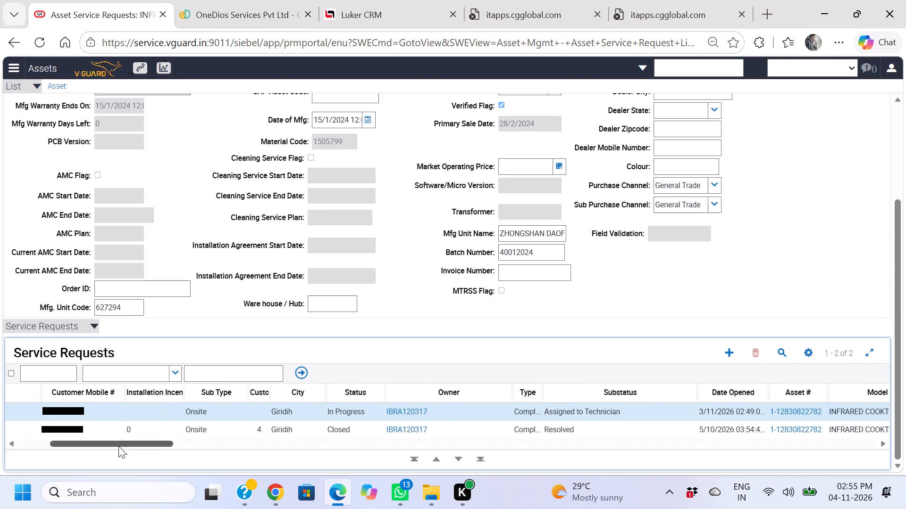
left_click_drag(114, 447, 0, 458)
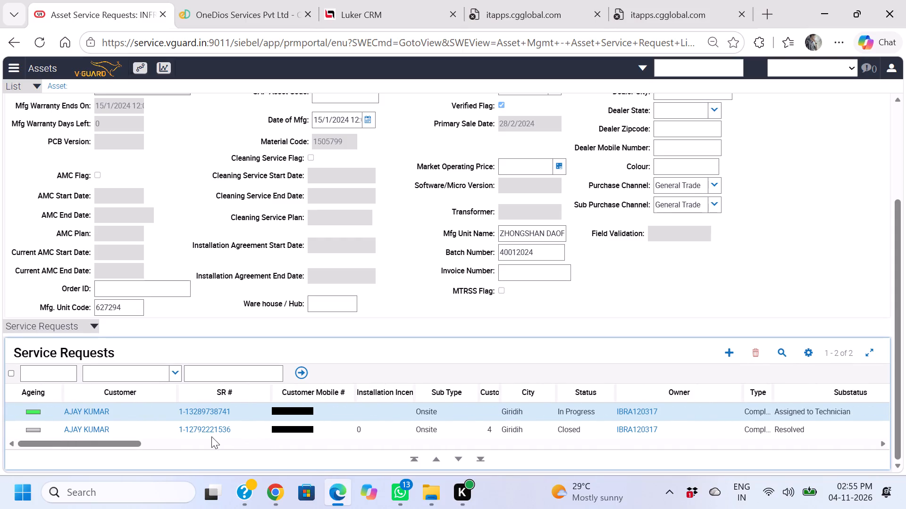
left_click(211, 436)
left_click(135, 422)
left_click(198, 423)
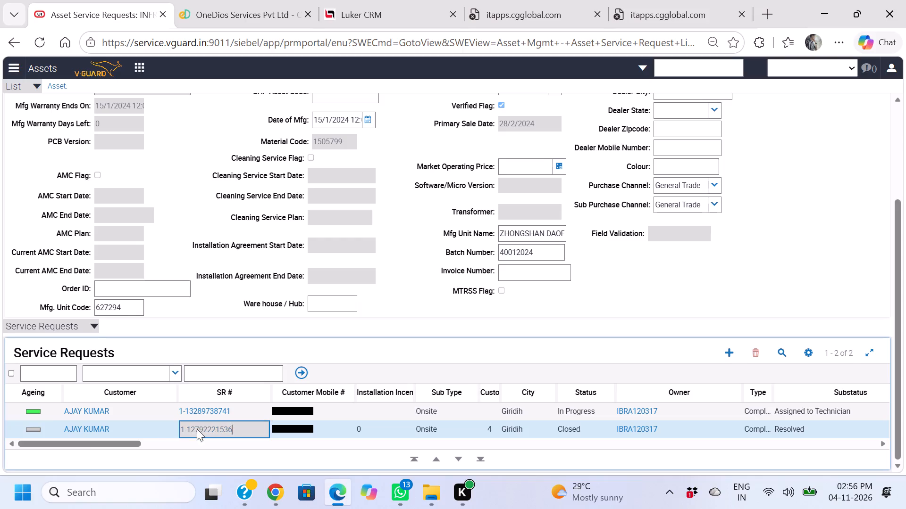
left_click(165, 432)
left_click(185, 427)
scroll(179, 426, "up", 2)
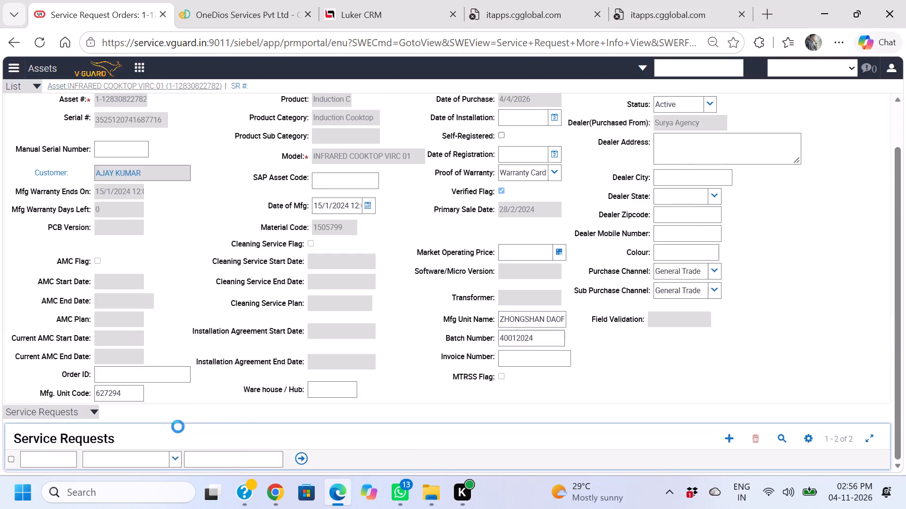
scroll(178, 427, "up", 8)
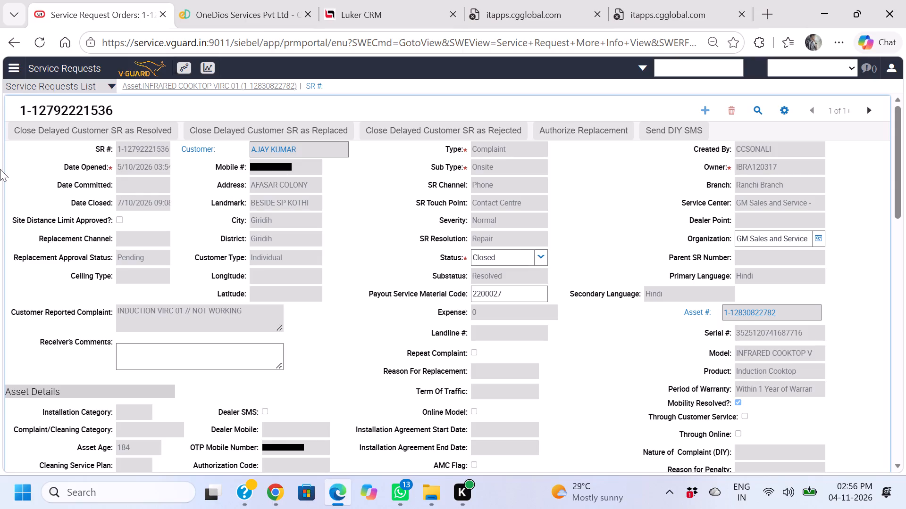
left_click(11, 74)
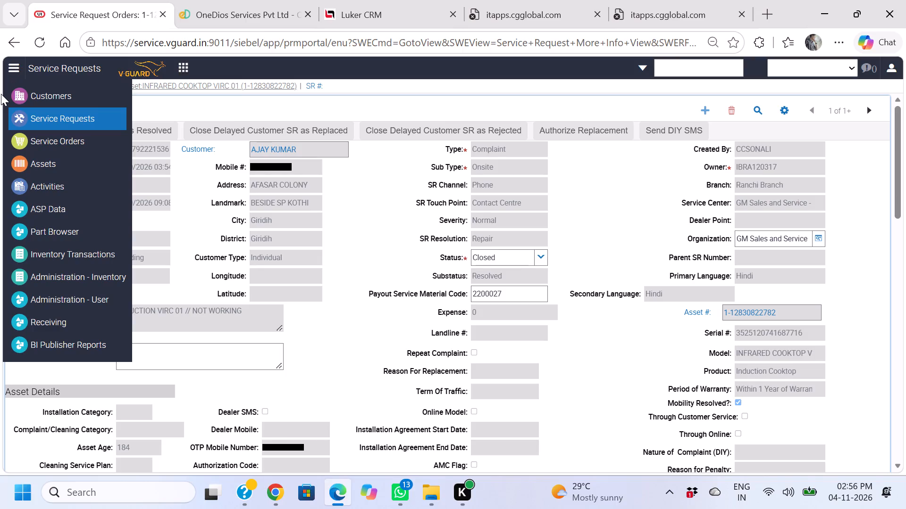
left_click(35, 122)
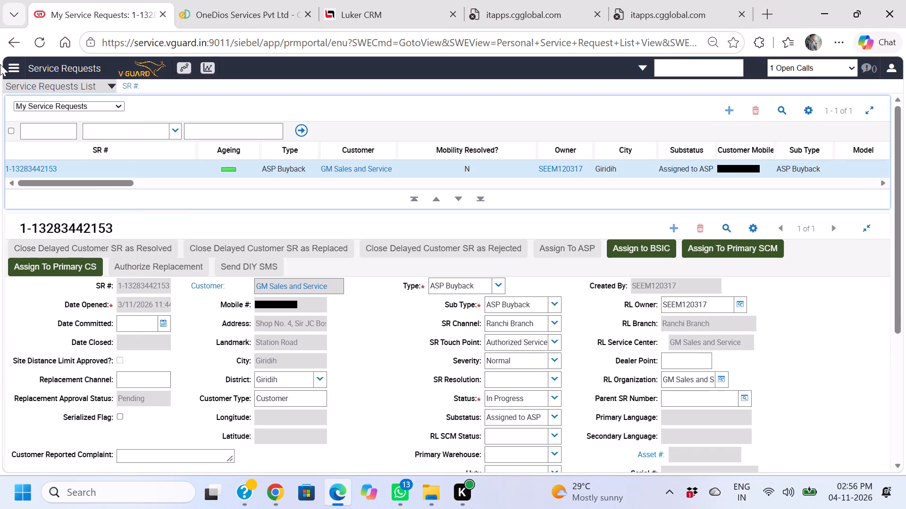
left_click(16, 53)
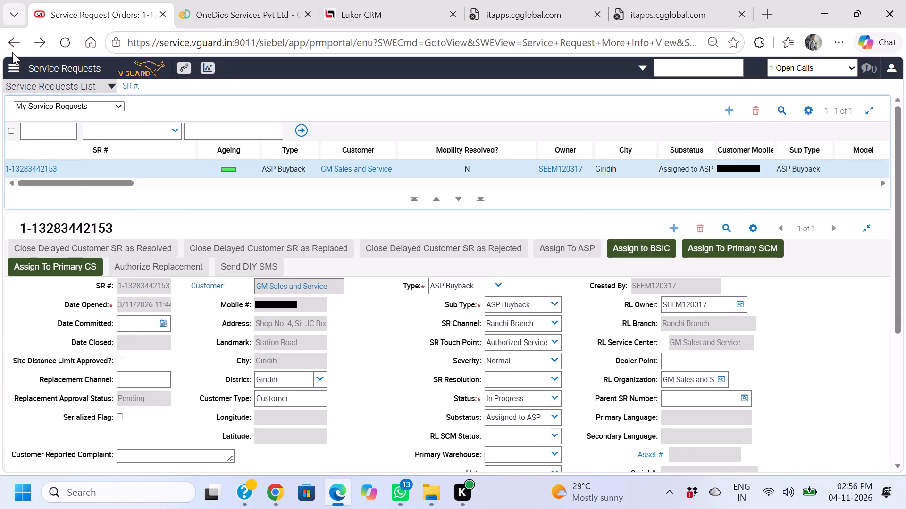
left_click(7, 51)
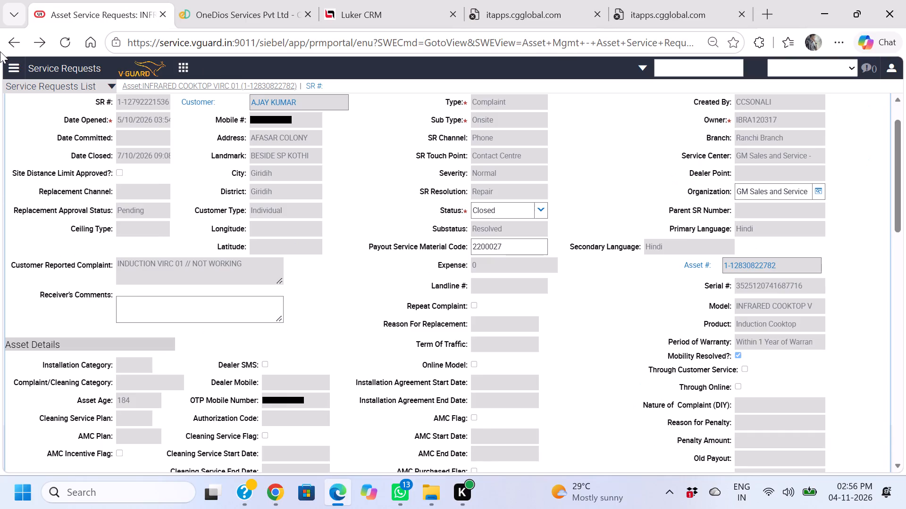
left_click(10, 47)
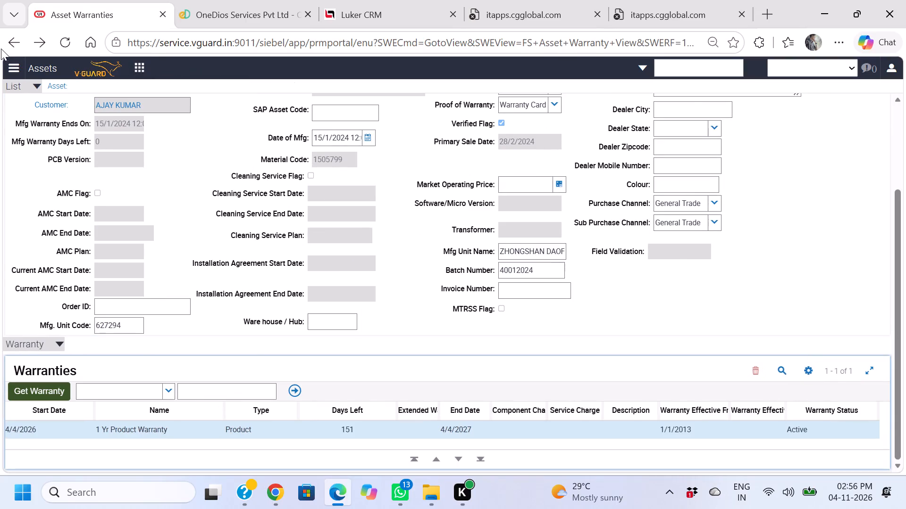
left_click(3, 48)
left_click(4, 47)
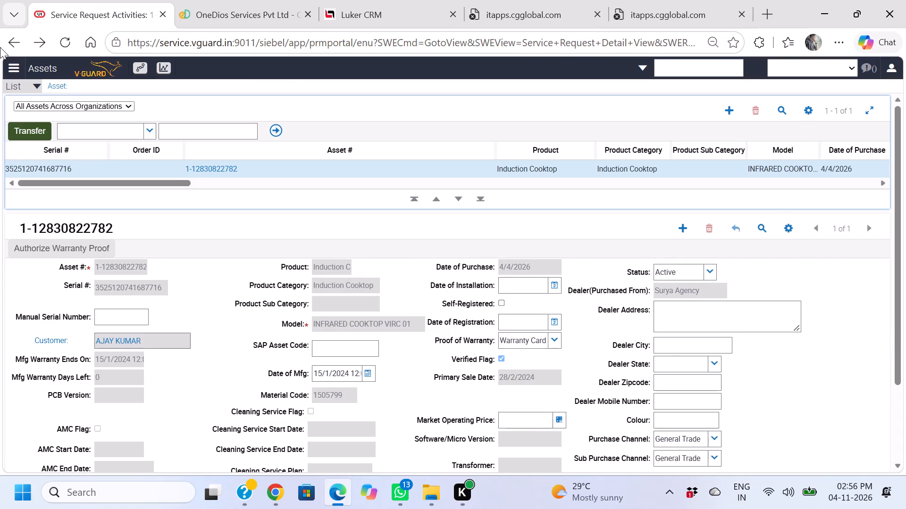
scroll(142, 271, "up", 4)
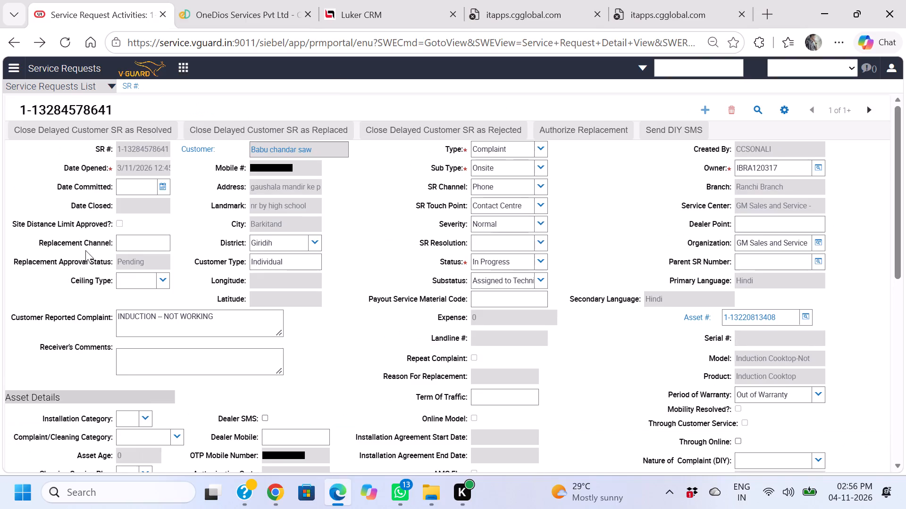
scroll(76, 247, "down", 2)
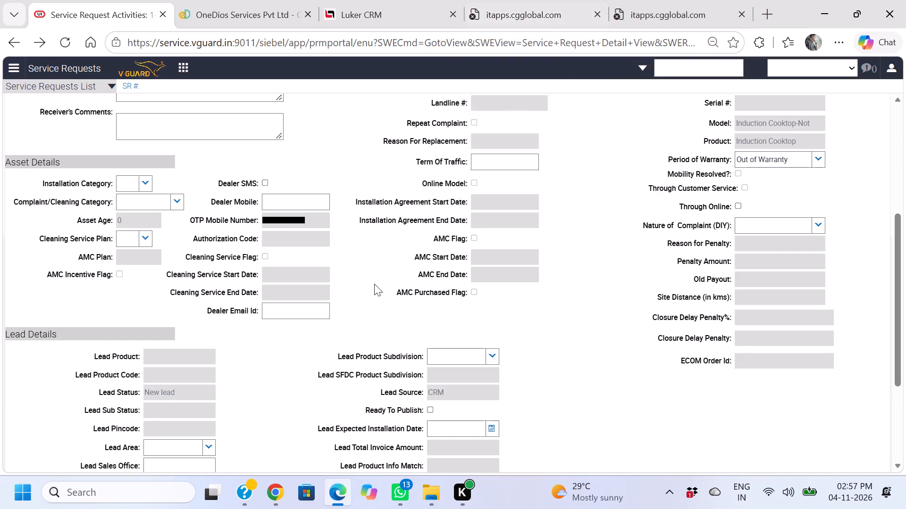
scroll(379, 274, "up", 9)
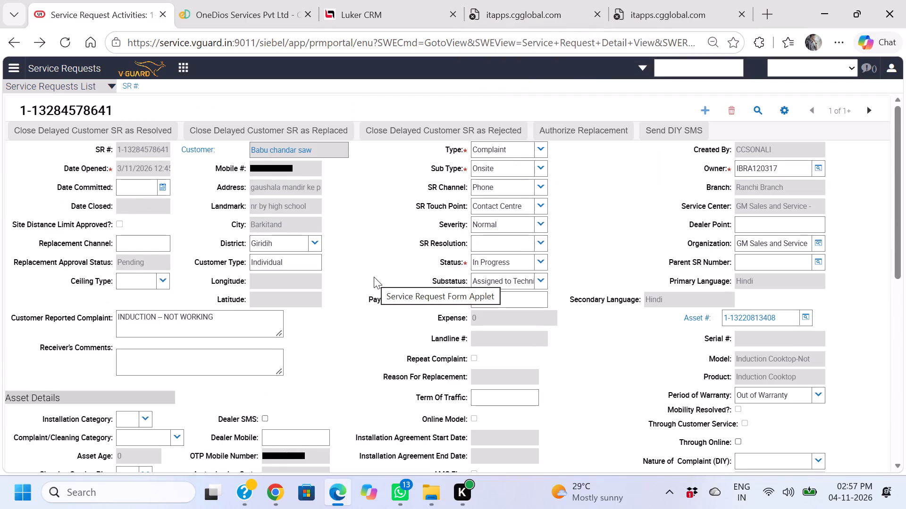
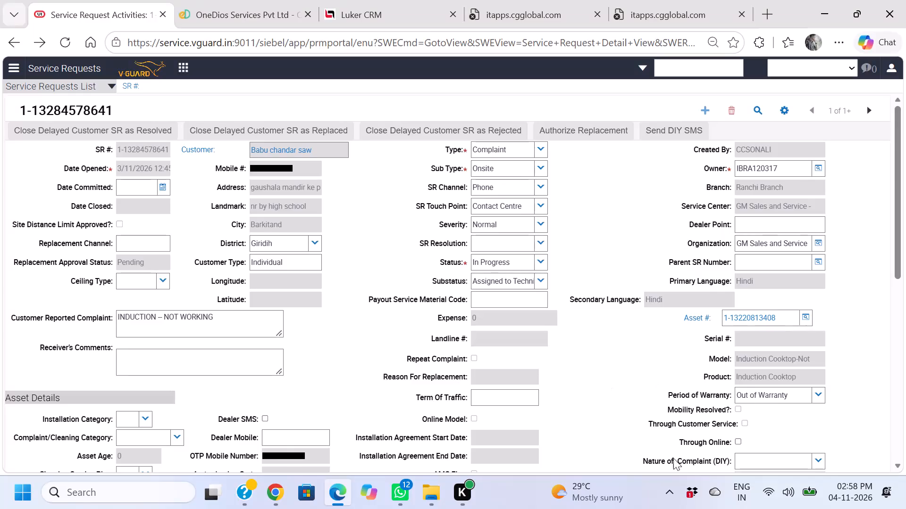
left_click(689, 316)
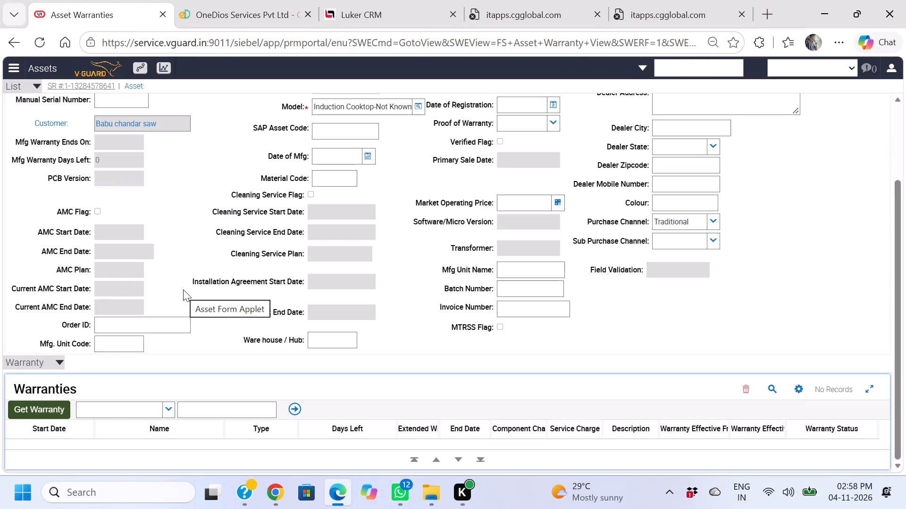
scroll(38, 295, "up", 3)
left_click(119, 164)
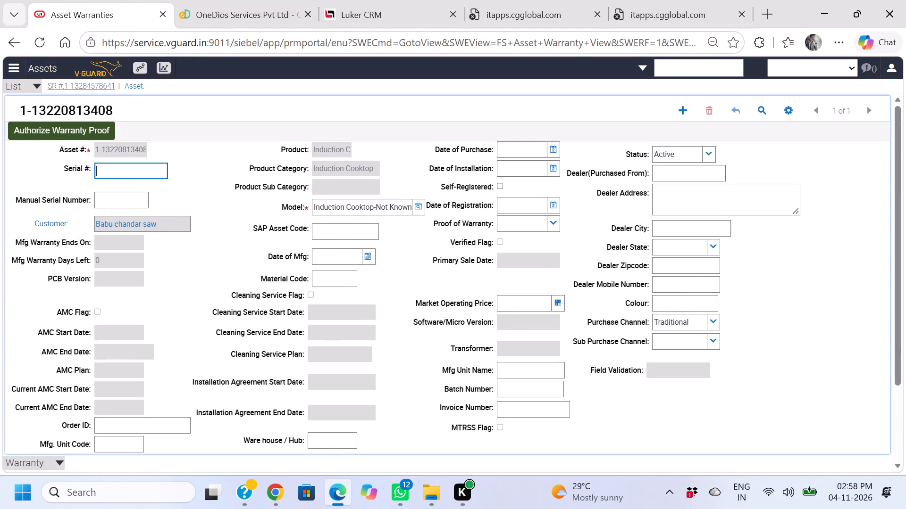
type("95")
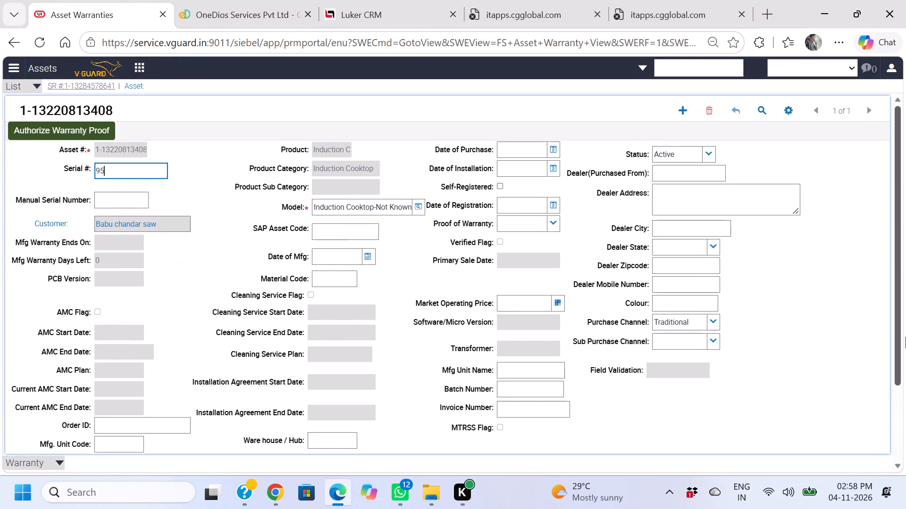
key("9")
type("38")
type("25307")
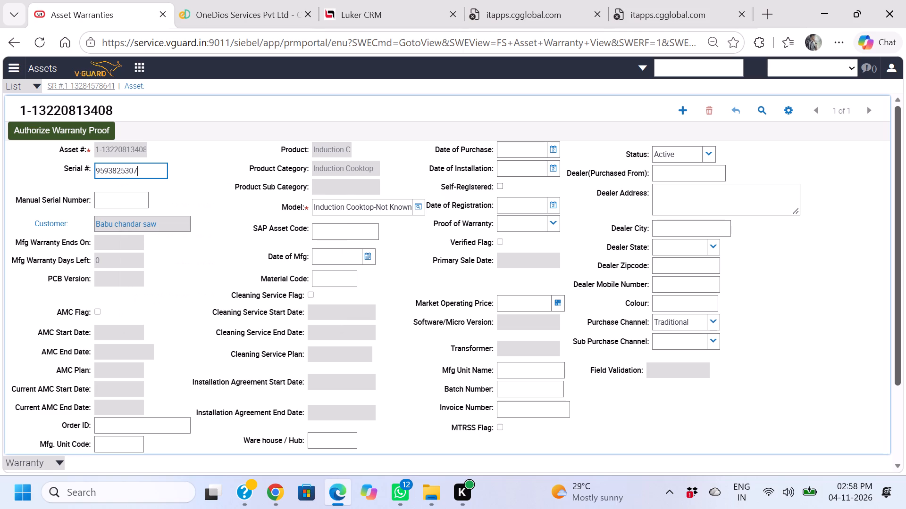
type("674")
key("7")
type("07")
left_click(269, 215)
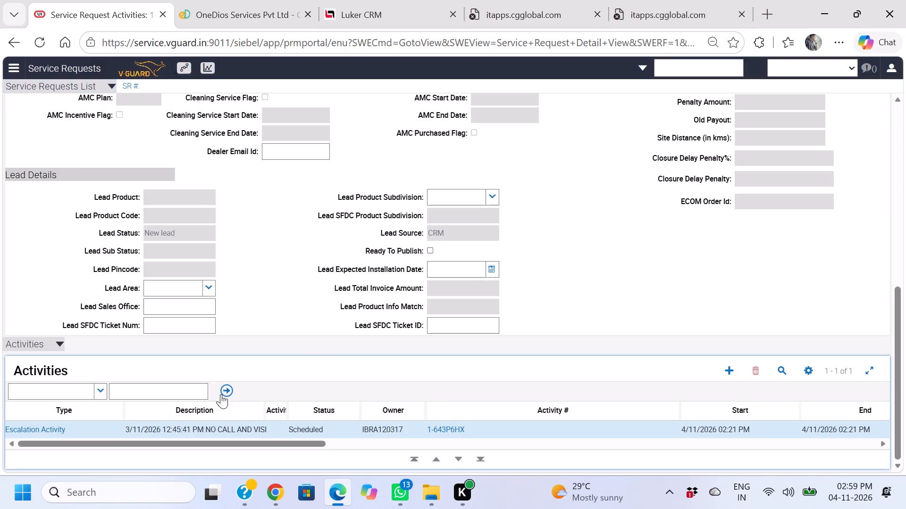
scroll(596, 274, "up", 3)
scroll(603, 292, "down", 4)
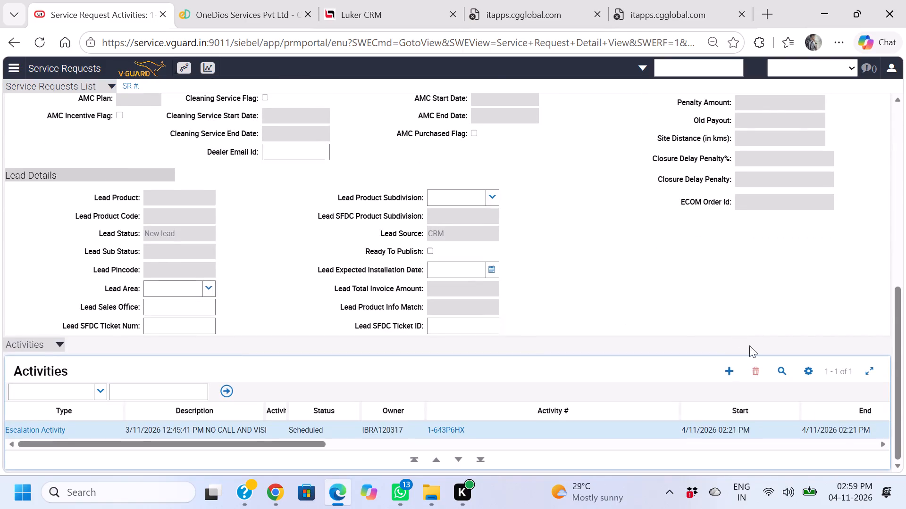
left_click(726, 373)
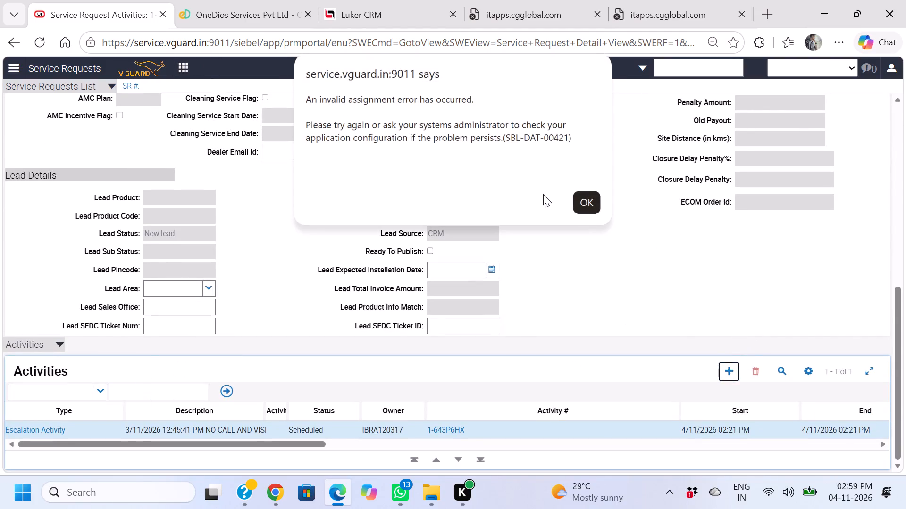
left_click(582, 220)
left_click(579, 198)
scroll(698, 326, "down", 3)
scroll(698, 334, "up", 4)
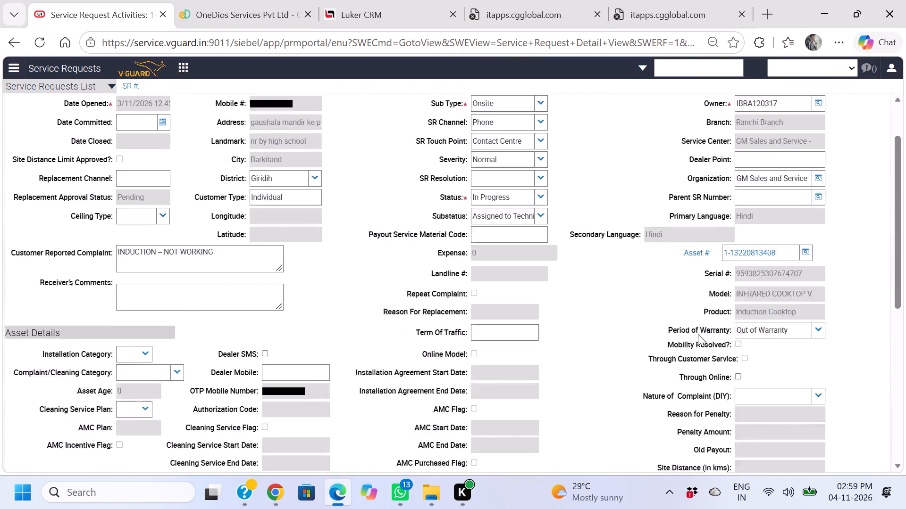
For the existing Escalation Activity, choose the "Cus…" option in the field between Description and Status, and set the status to Done.
scroll(698, 334, "down", 4)
left_click(205, 421)
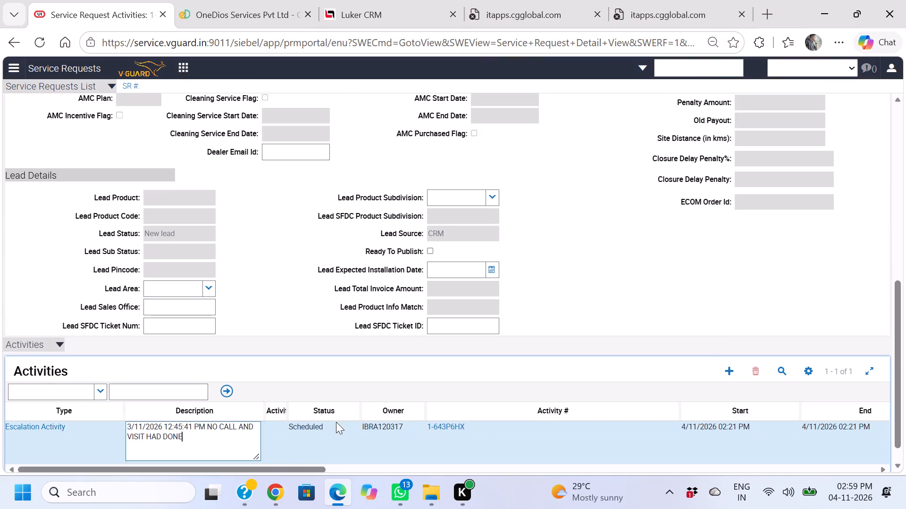
left_click(339, 432)
left_click(349, 425)
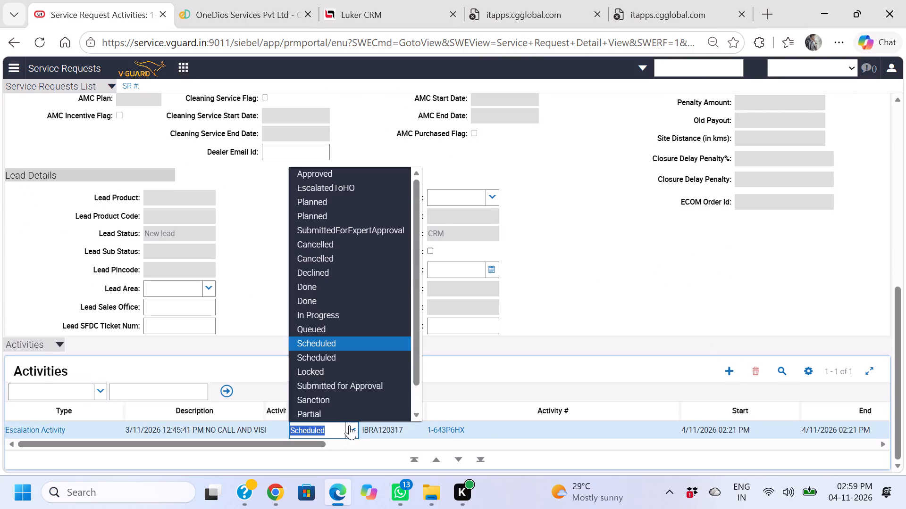
left_click(289, 430)
left_click(277, 435)
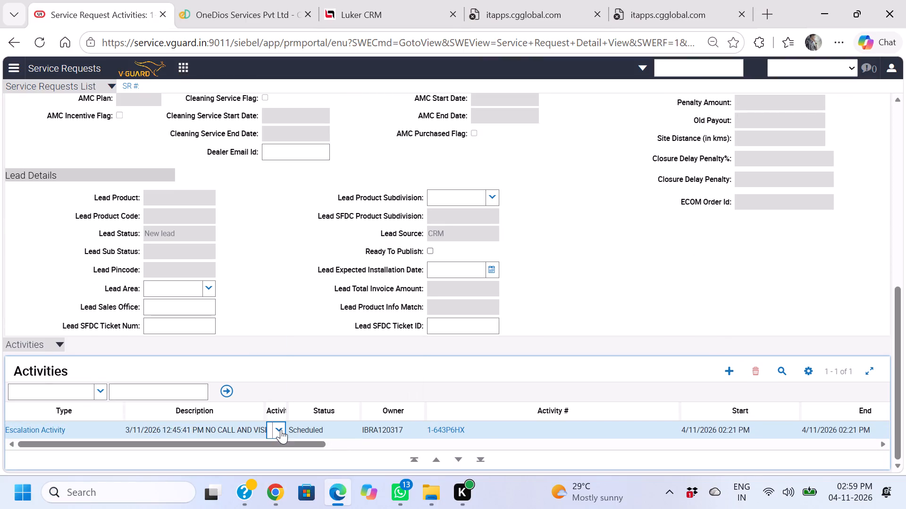
left_click(281, 429)
left_click(286, 371)
left_click(338, 432)
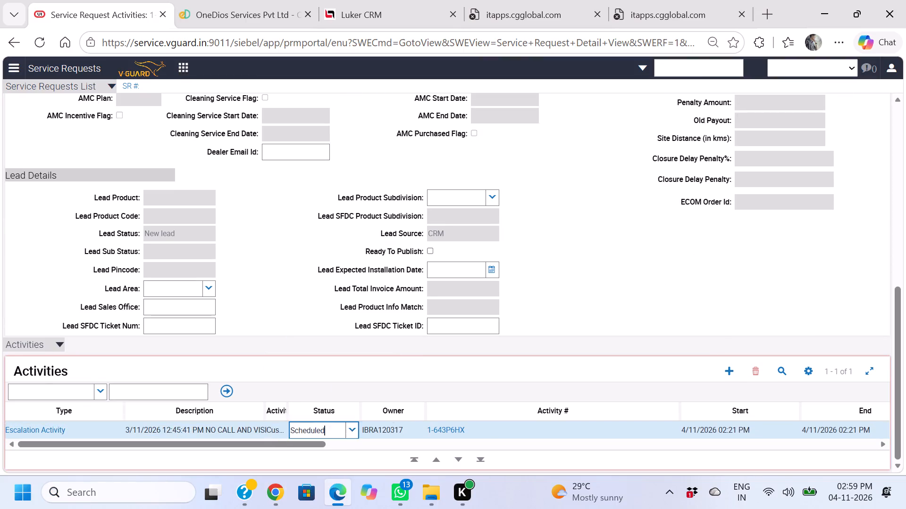
left_click(343, 433)
left_click(346, 431)
left_click(328, 295)
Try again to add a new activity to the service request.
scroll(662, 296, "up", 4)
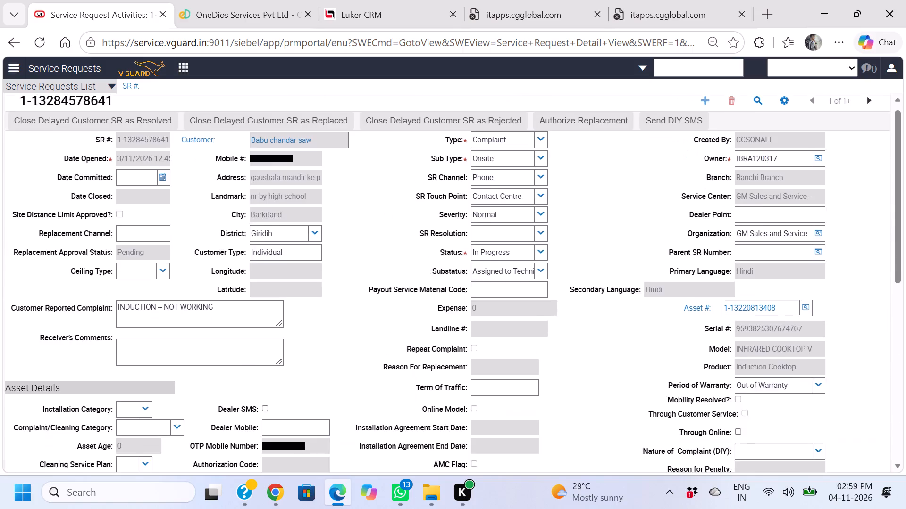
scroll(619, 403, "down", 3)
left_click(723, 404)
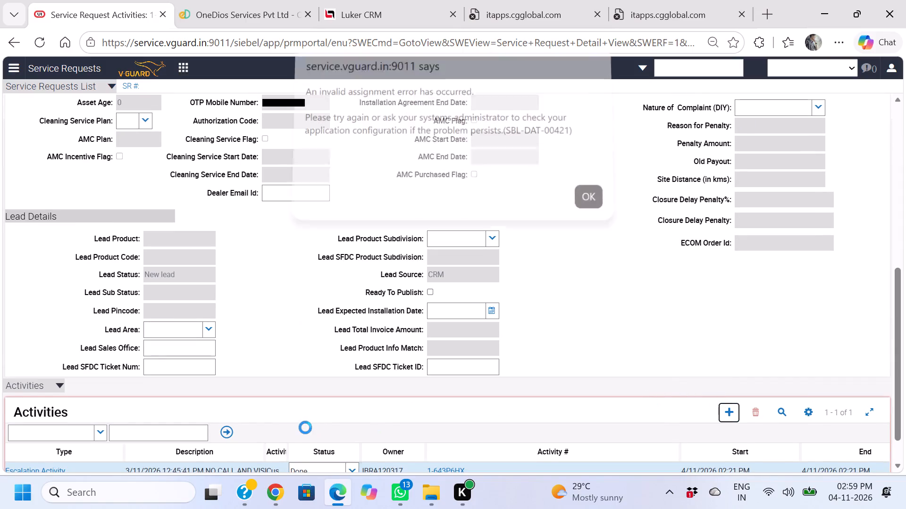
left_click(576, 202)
scroll(548, 227, "up", 5)
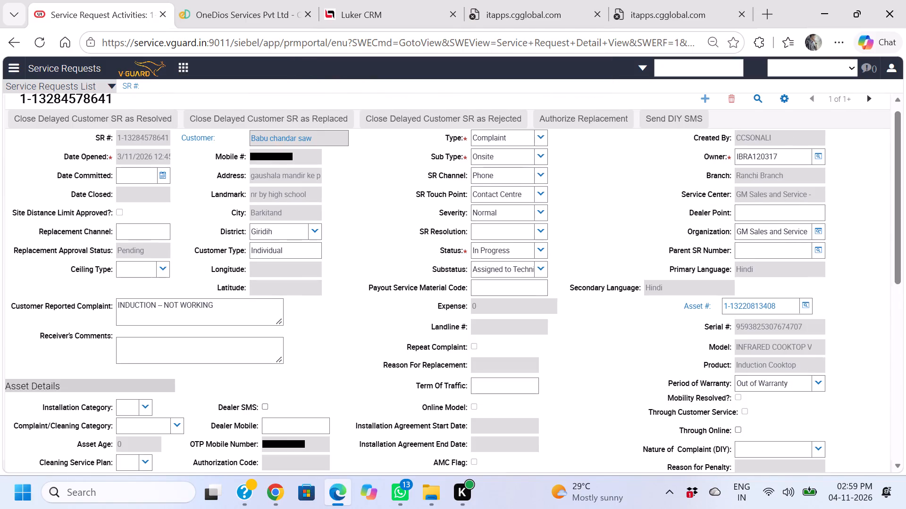
left_click(700, 316)
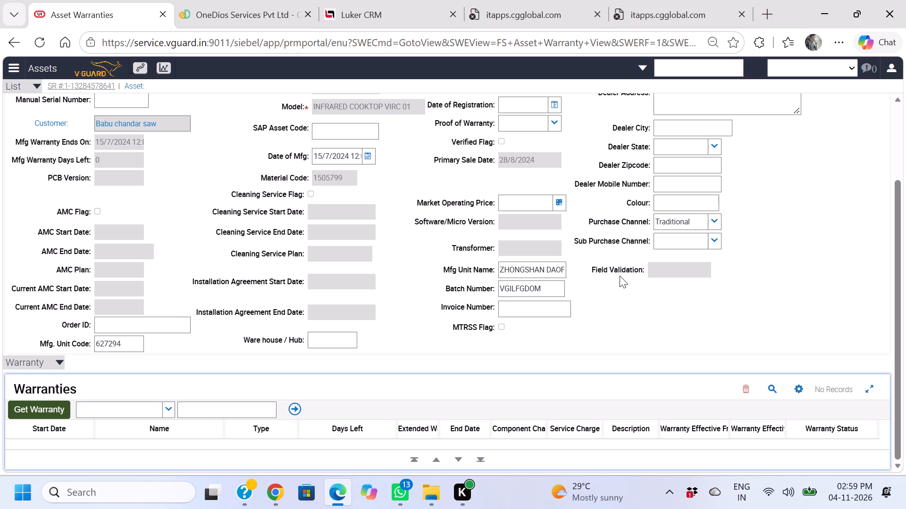
scroll(312, 241, "up", 3)
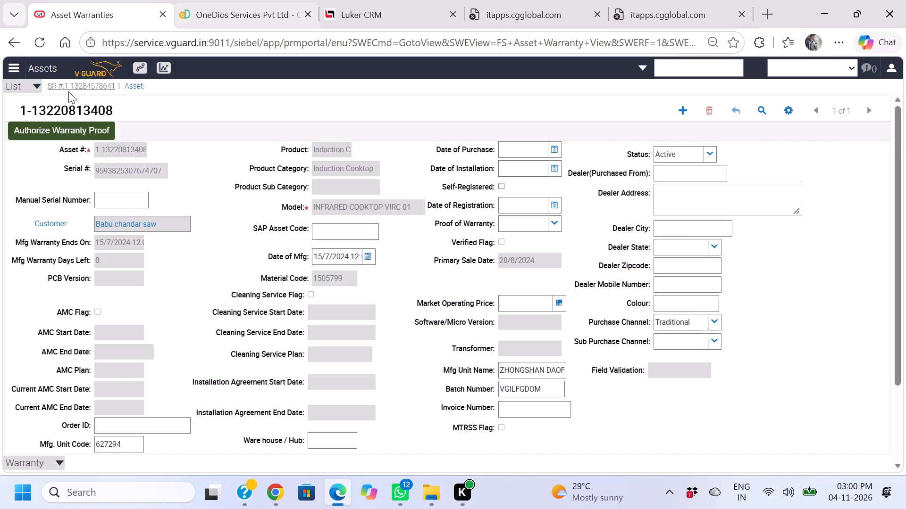
Return from the asset record to its service request, review the request's details, and open the Customers list.
left_click(55, 83)
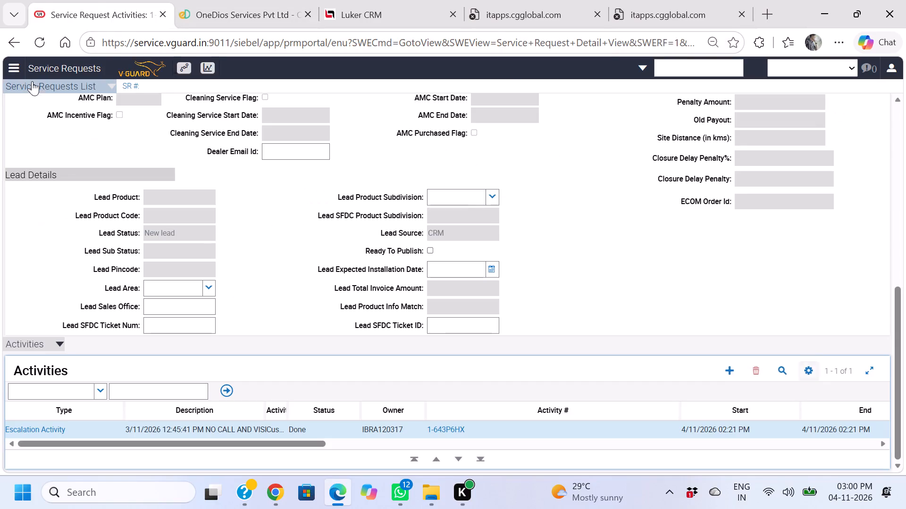
scroll(257, 201, "up", 10)
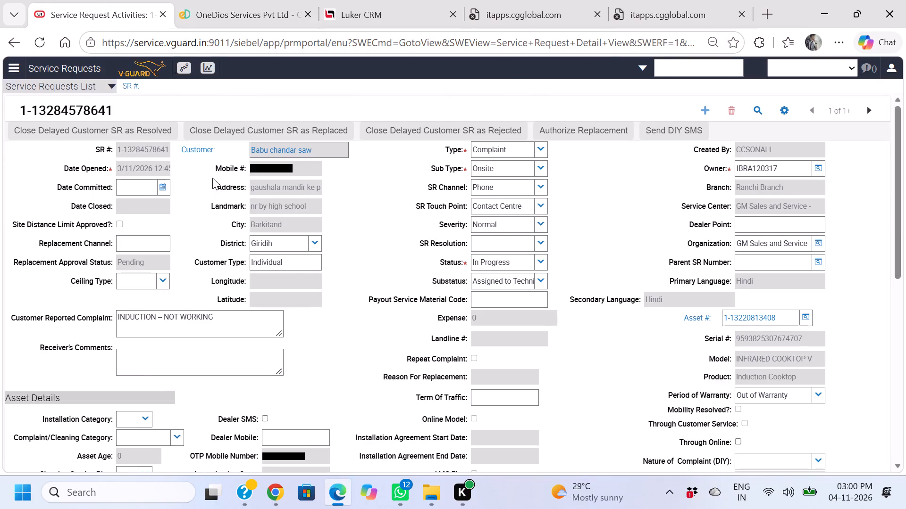
left_click(15, 68)
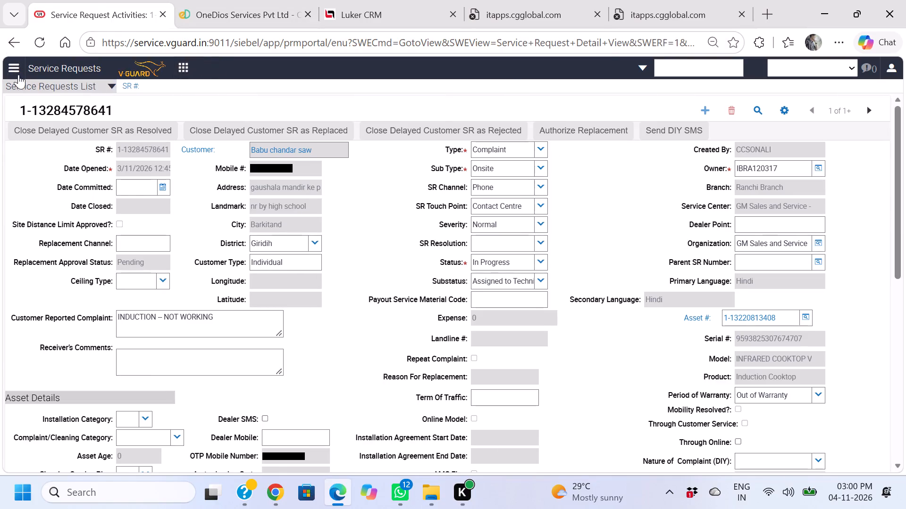
left_click(37, 107)
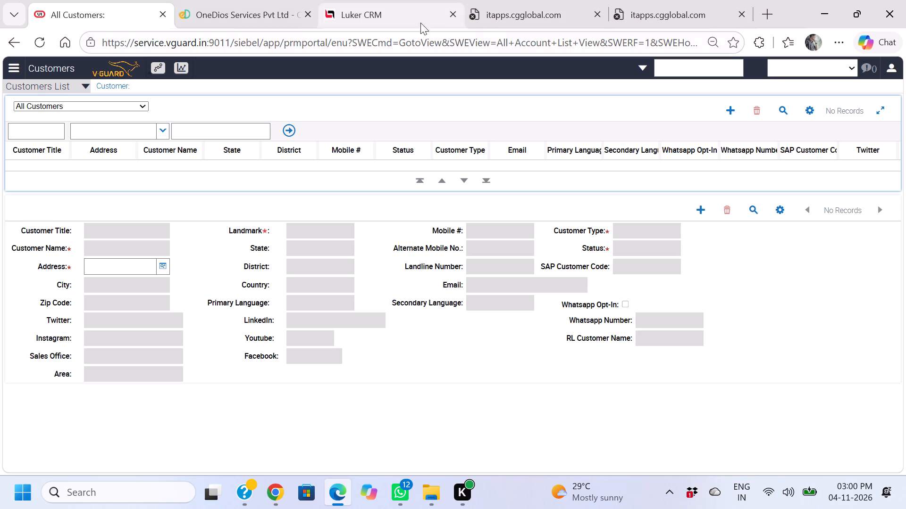